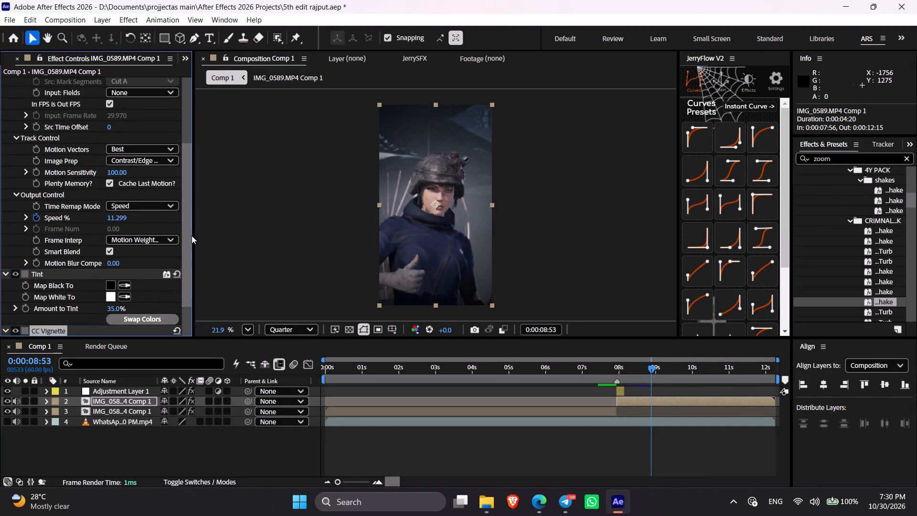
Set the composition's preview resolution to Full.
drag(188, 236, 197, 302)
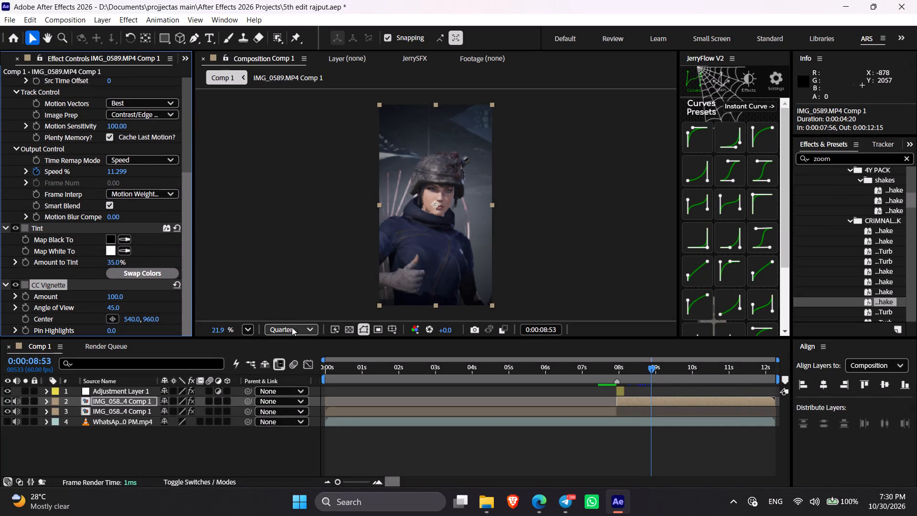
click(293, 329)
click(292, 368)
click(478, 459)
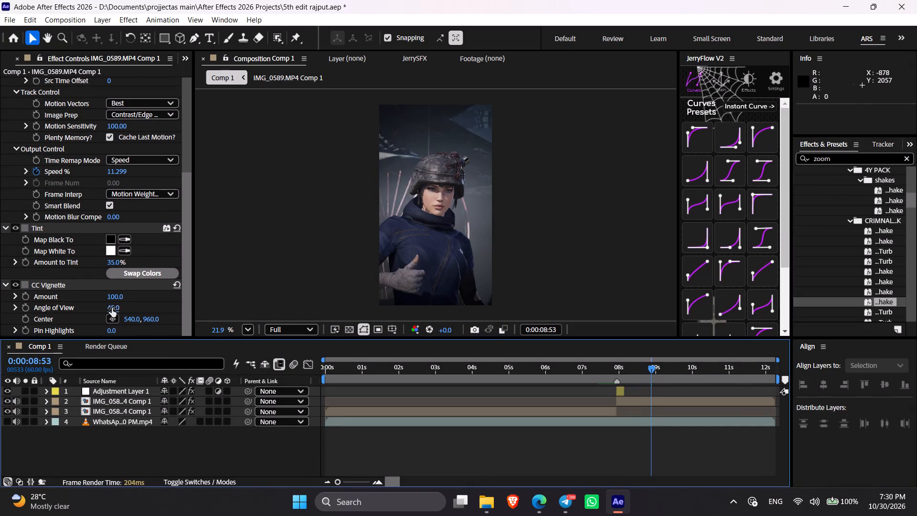
Copy the CC Vignette effect from the clip starting near 8 s and paste it onto the earlier IMG_0589 clip.
click(73, 288)
key(ctrl+c)
click(522, 368)
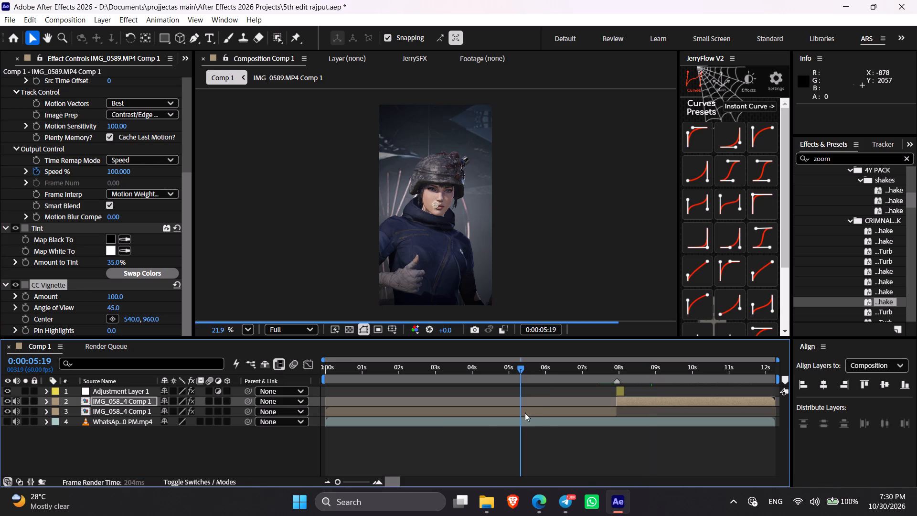
click(525, 414)
key(ctrl+v)
click(499, 450)
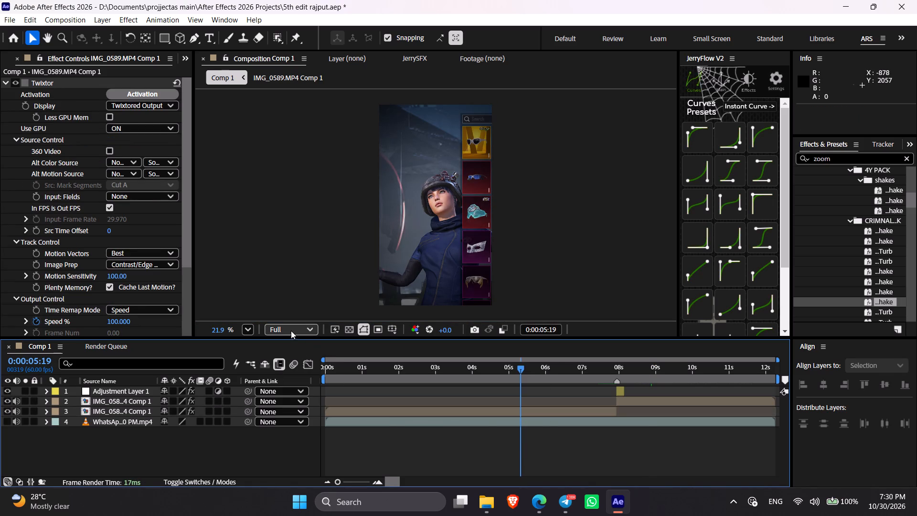
Set the preview resolution to Quarter and play the composition from its start.
click(291, 331)
click(303, 416)
drag(346, 372, 297, 371)
click(412, 445)
key(space)
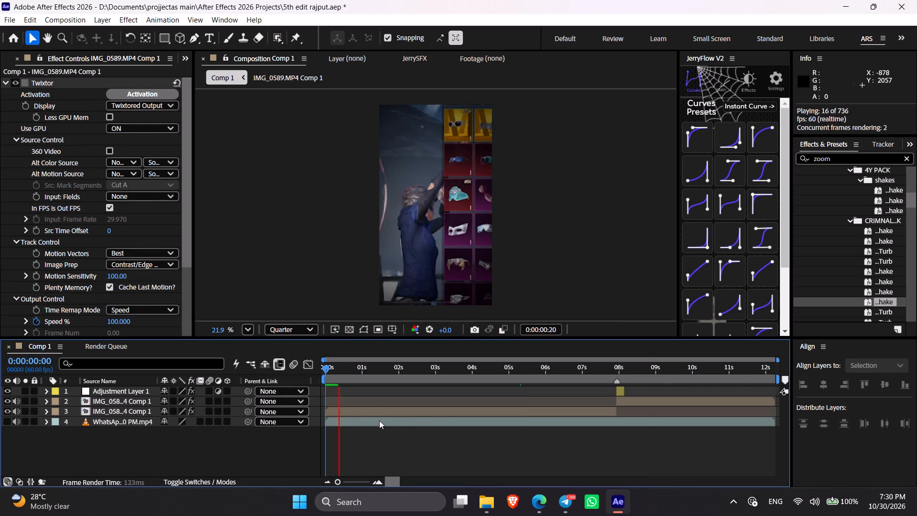
key(space)
Set the earlier clip's CC Vignette to an Amount of 75 and an Angle of View of 40.
click(363, 411)
drag(190, 226, 189, 327)
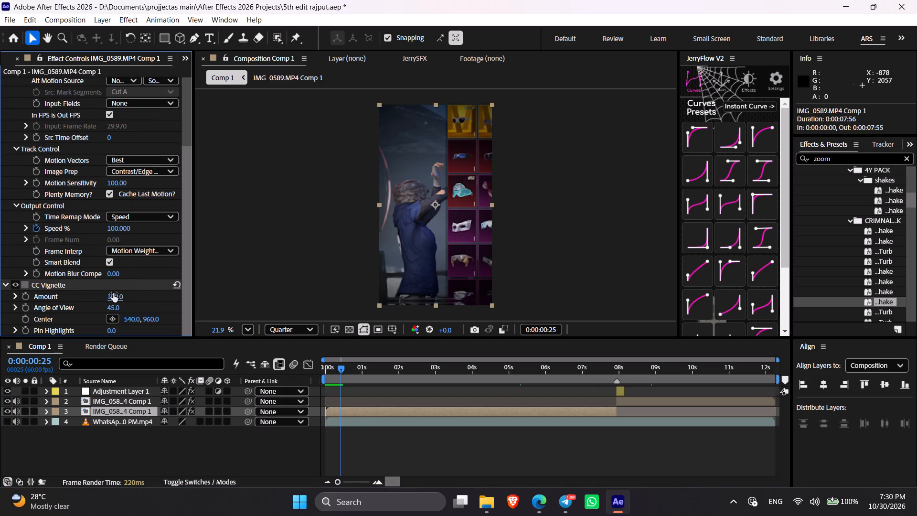
click(113, 293)
key(7)
key(5)
click(144, 294)
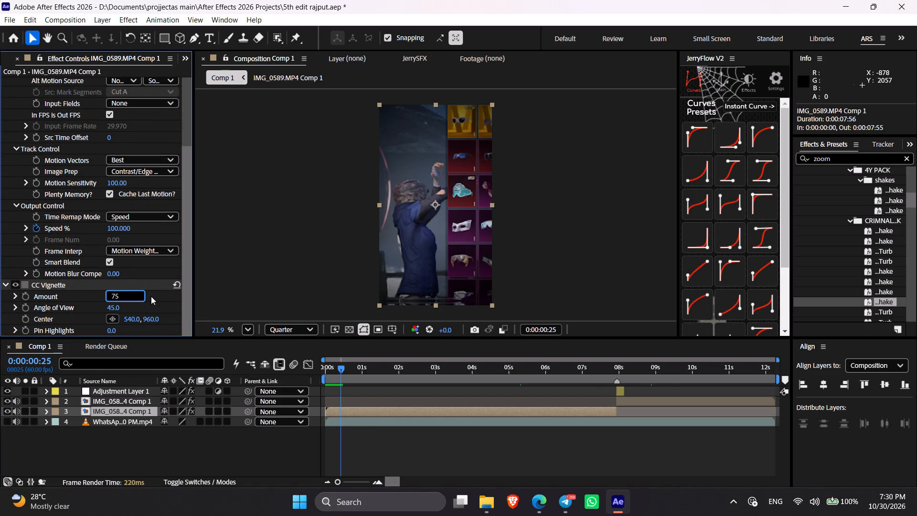
click(160, 299)
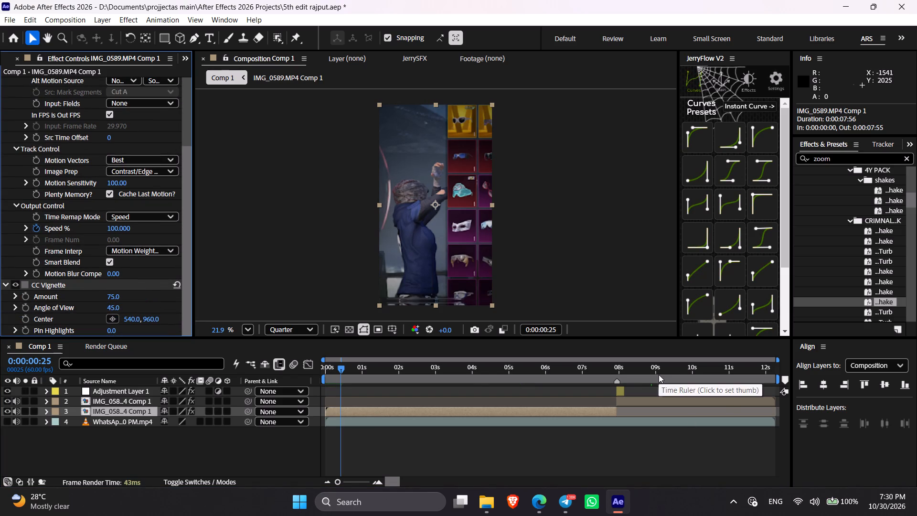
click(113, 311)
key(4)
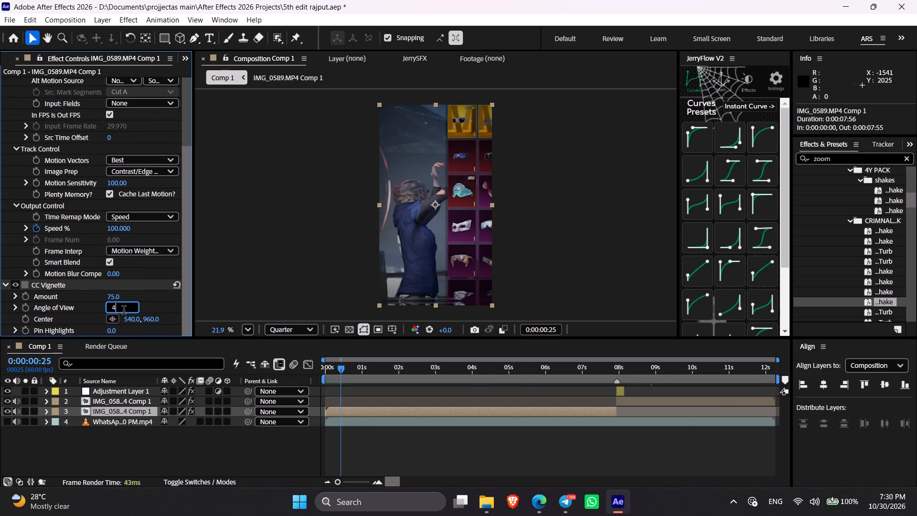
key(0)
click(152, 311)
Set CC Vignette on the clip starting near 8 s to Amount 75 and Angle of View 40, and save the project.
click(629, 362)
drag(637, 371, 650, 374)
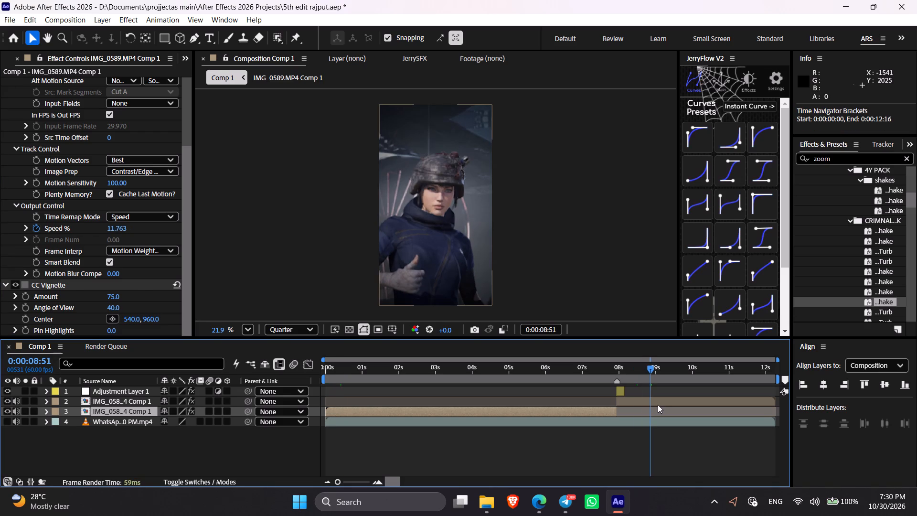
click(658, 405)
drag(186, 222, 203, 362)
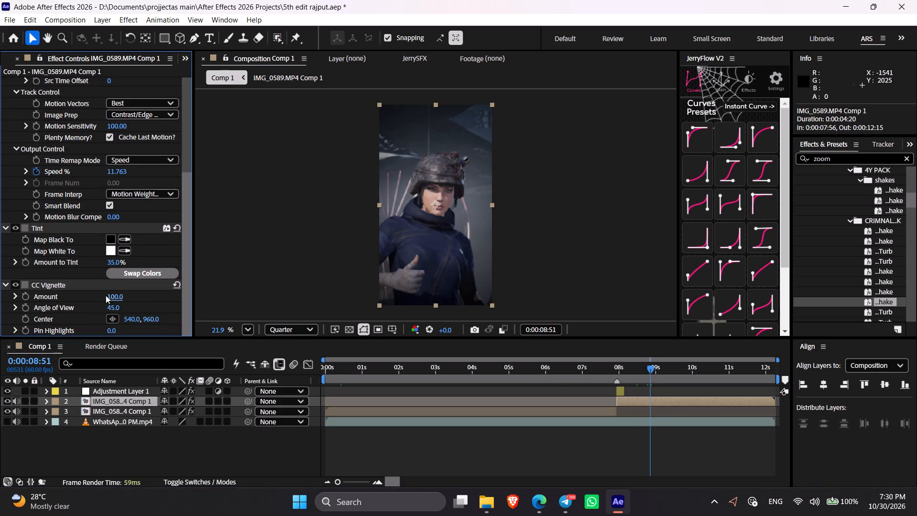
click(108, 297)
key(7)
key(5)
click(113, 311)
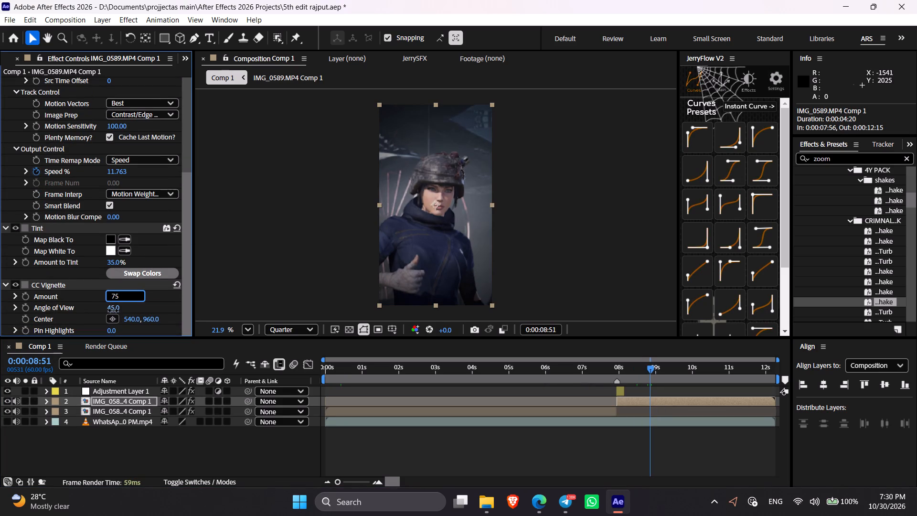
key(3)
key(BackSpace)
key(4)
key(0)
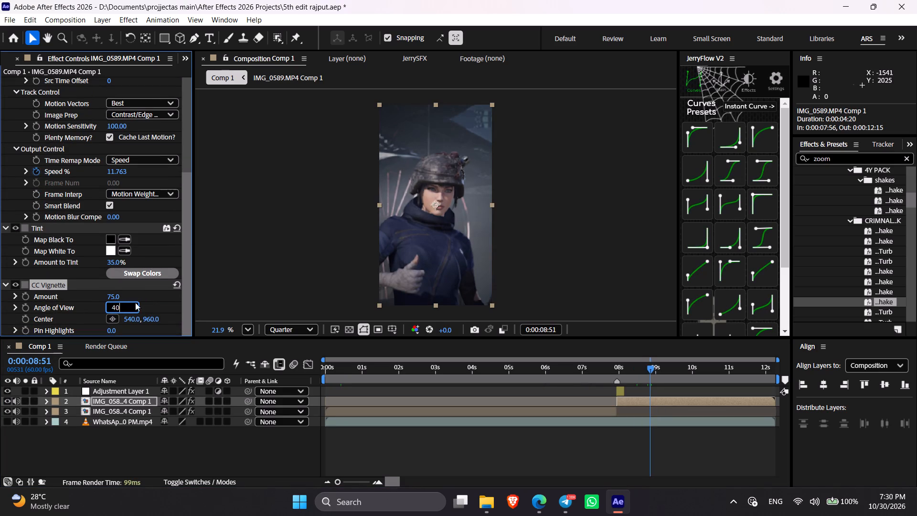
click(147, 301)
key(ctrl+s)
drag(394, 369, 321, 370)
key(space)
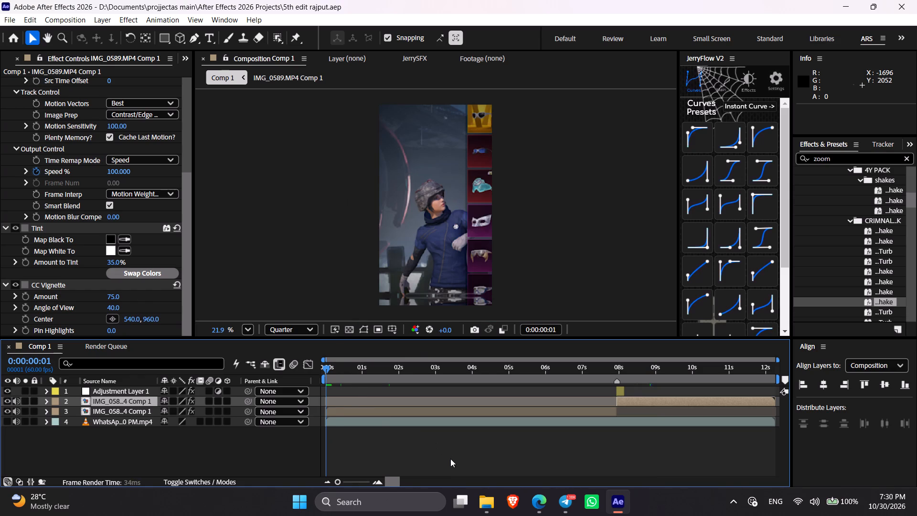
key(space)
click(395, 469)
drag(331, 362, 313, 363)
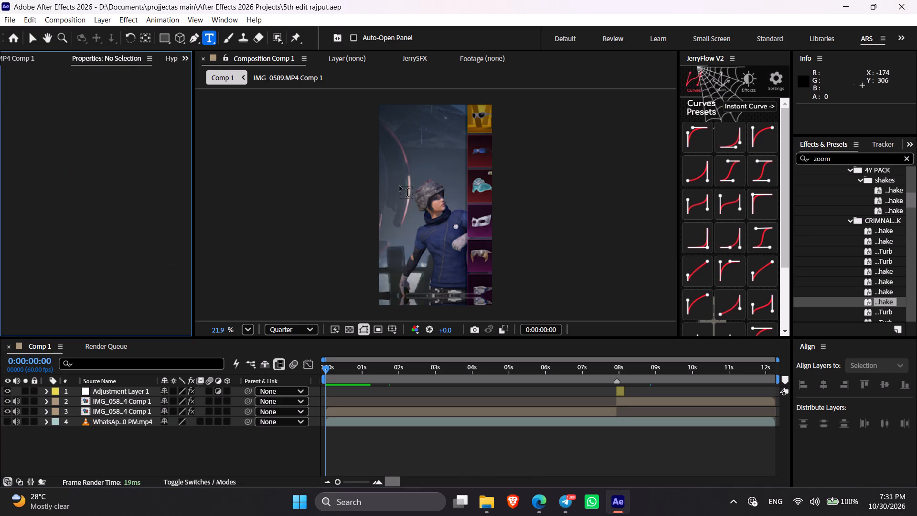
click(404, 208)
key(ctrl+v)
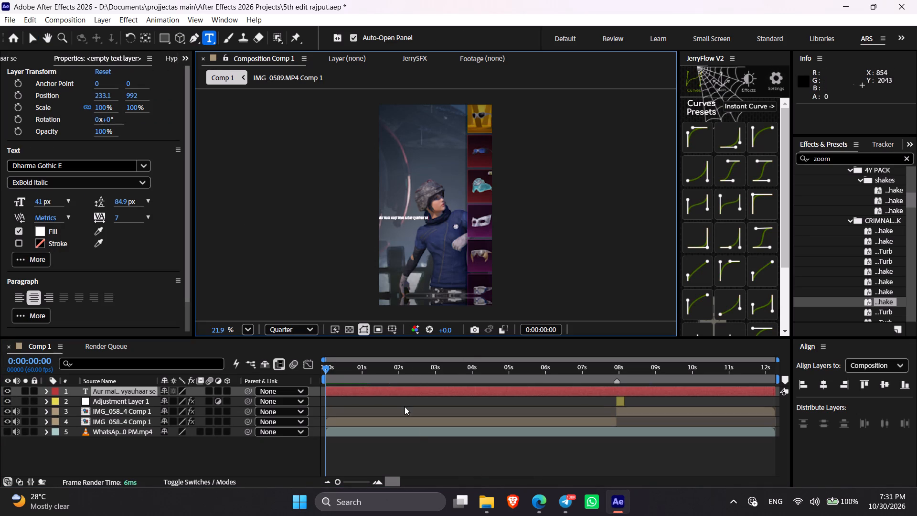
click(417, 444)
key(v)
Set the preview resolution to Full and solo the new text layer.
click(280, 337)
click(274, 329)
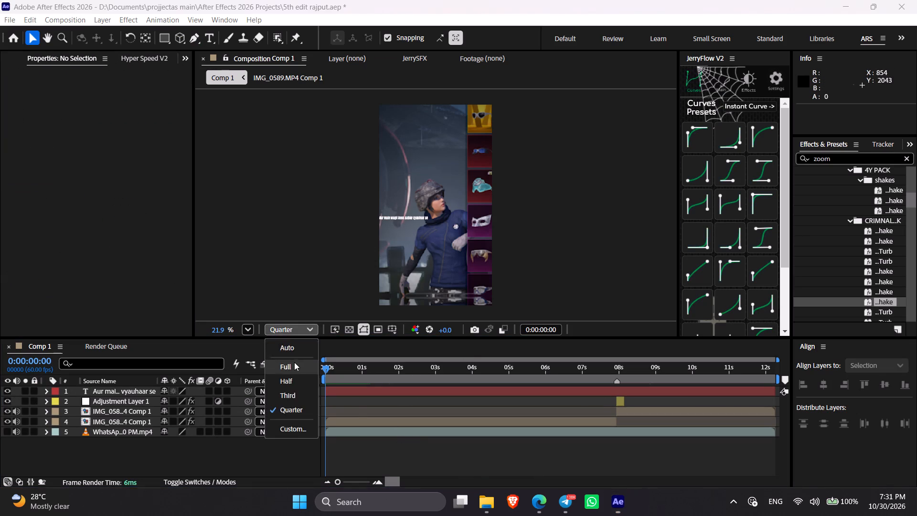
click(299, 365)
click(25, 393)
Centre the text layer horizontally in the composition and save the project.
click(332, 389)
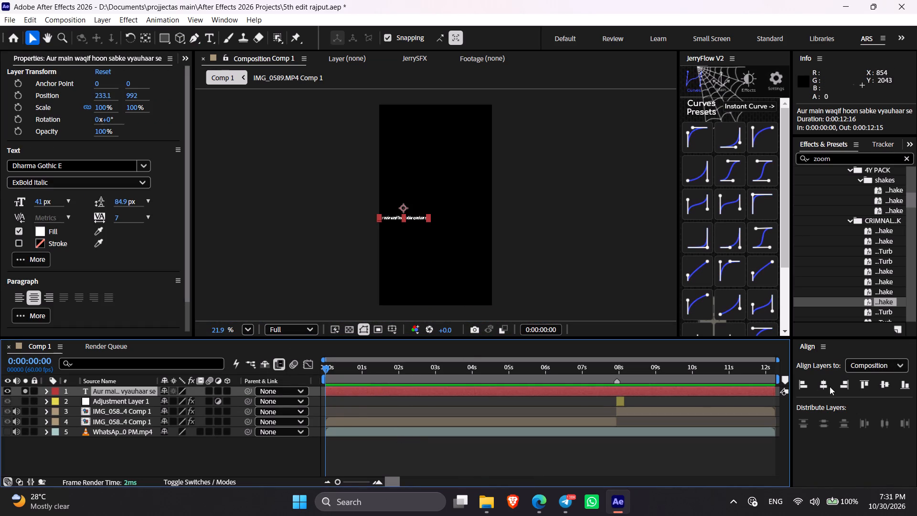
click(825, 387)
scroll(441, 231, up, 1)
scroll(442, 231, down, 2)
scroll(444, 232, up, 4)
scroll(444, 232, down, 3)
scroll(444, 232, up, 1)
scroll(445, 232, down, 2)
scroll(445, 232, up, 8)
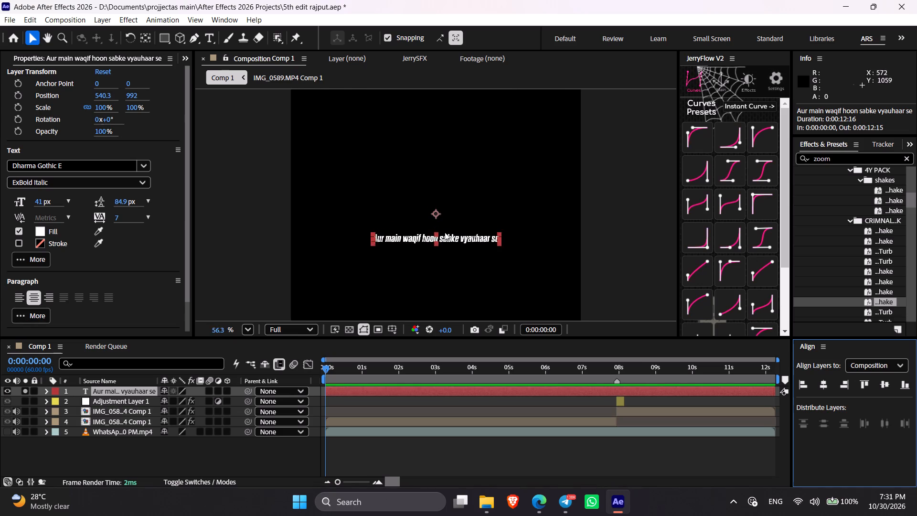
scroll(445, 232, down, 1)
scroll(445, 232, up, 2)
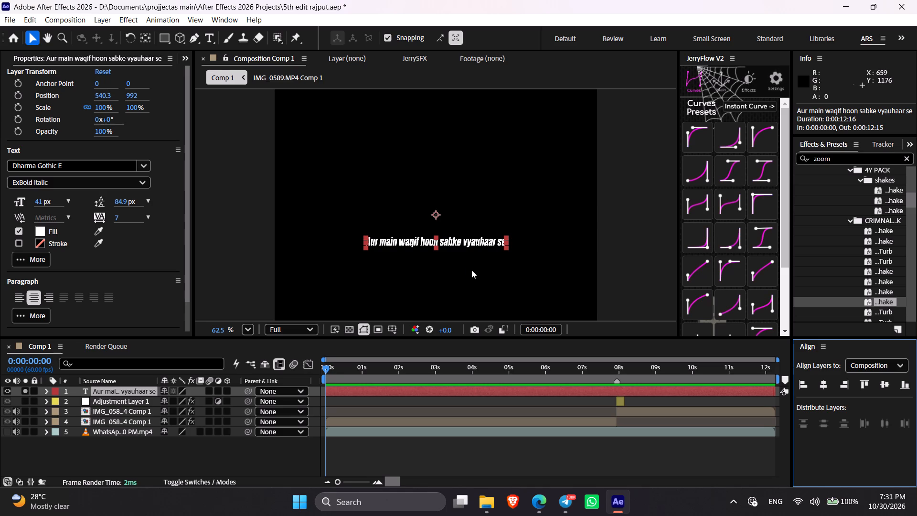
click(457, 245)
click(395, 428)
click(403, 447)
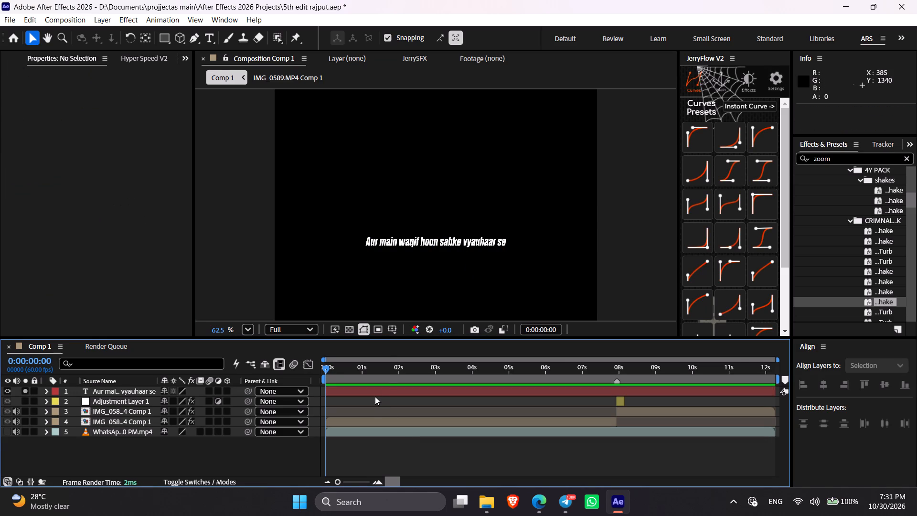
key(ctrl+s)
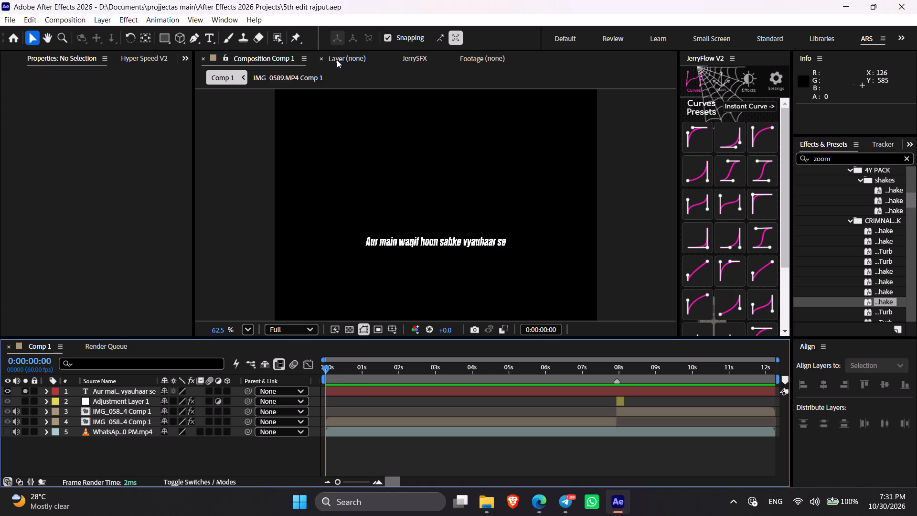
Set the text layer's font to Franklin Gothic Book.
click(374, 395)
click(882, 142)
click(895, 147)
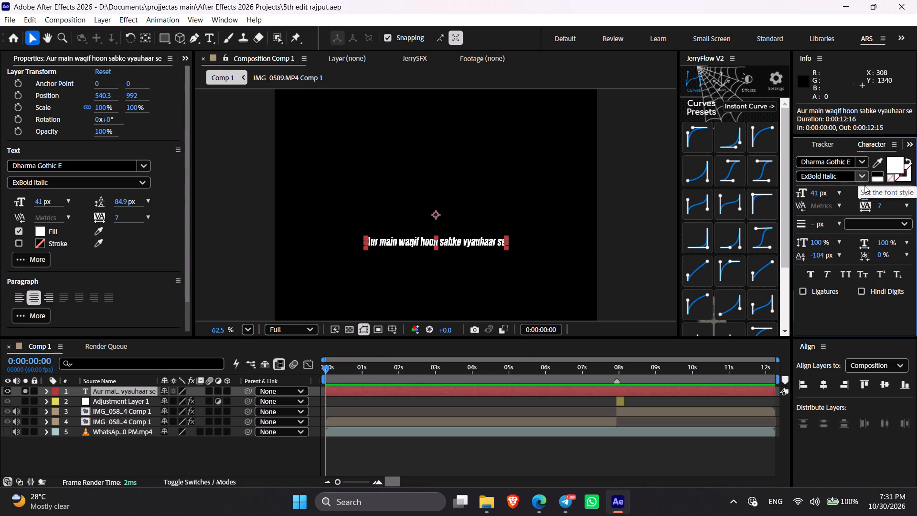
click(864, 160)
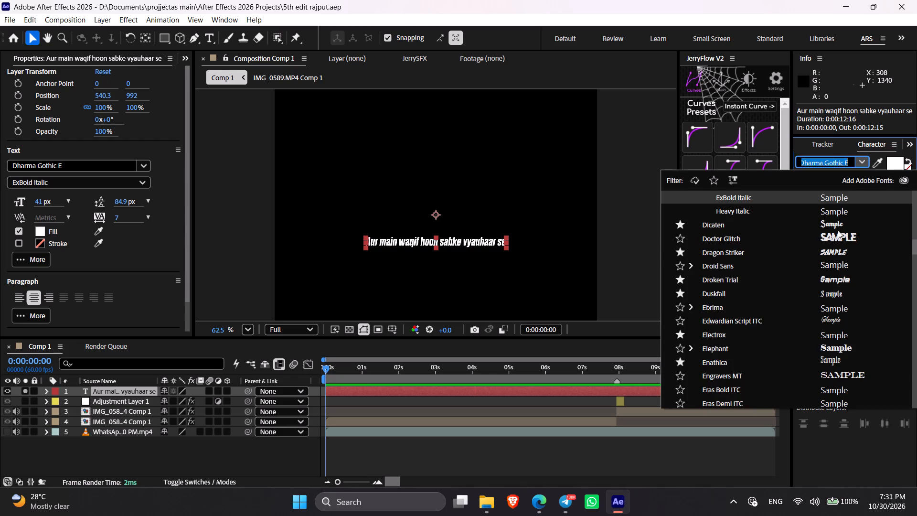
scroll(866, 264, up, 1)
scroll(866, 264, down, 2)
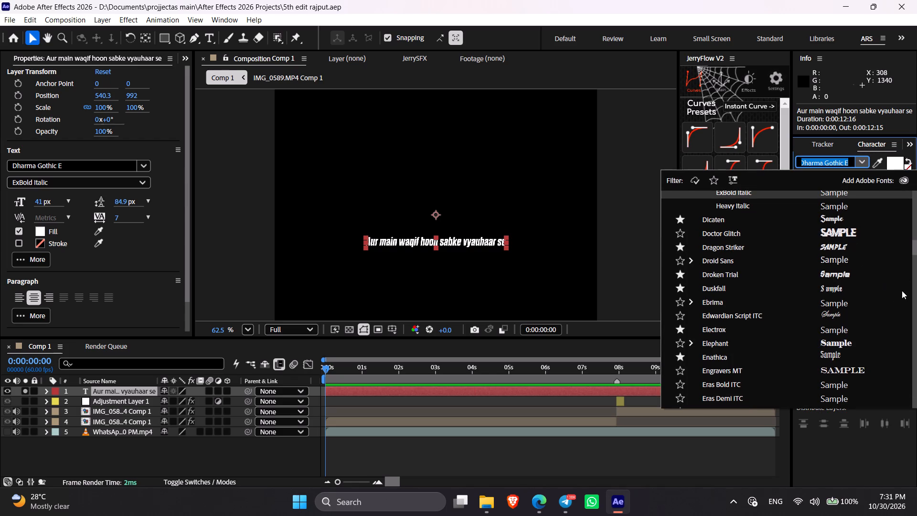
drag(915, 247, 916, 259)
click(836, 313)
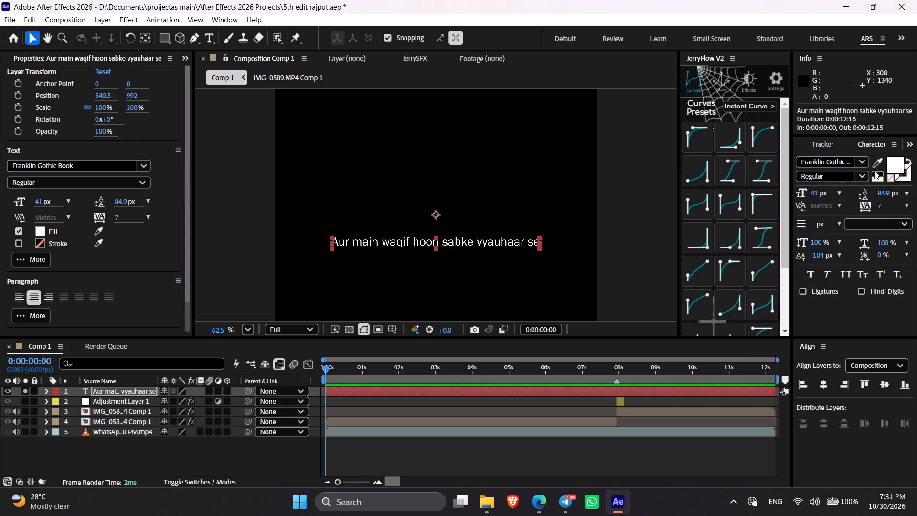
Change the text layer's font to Franklin Gothic Medium Cond.
click(861, 160)
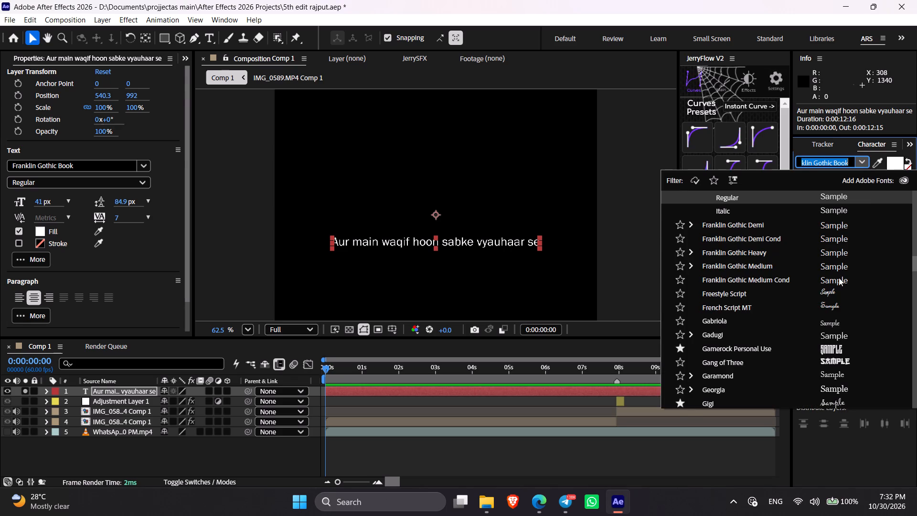
click(839, 278)
click(558, 484)
click(455, 392)
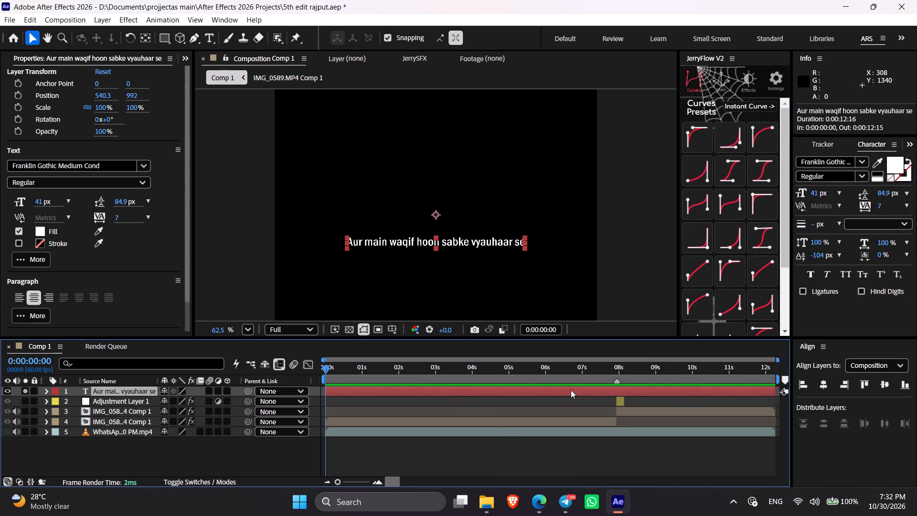
Choose Long Tall Sally EEN as the text layer's font.
click(864, 161)
drag(915, 263, 915, 266)
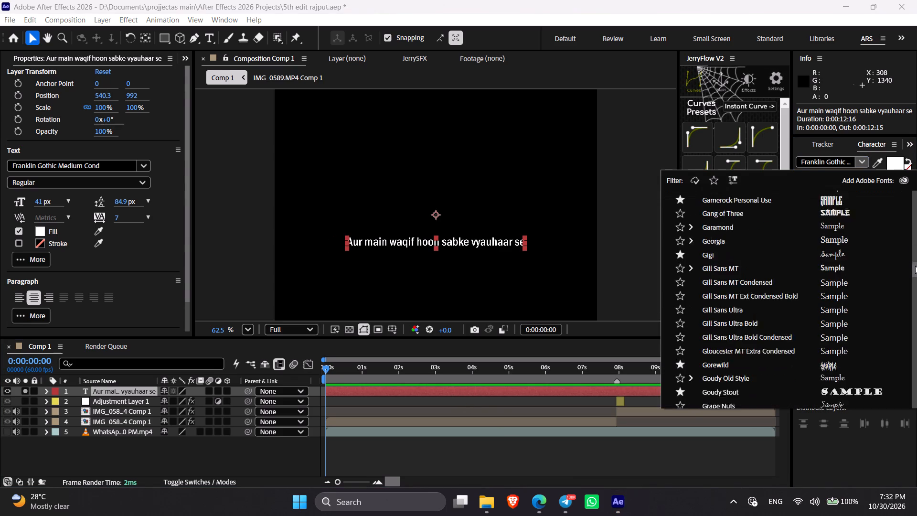
drag(915, 266, 916, 288)
click(836, 333)
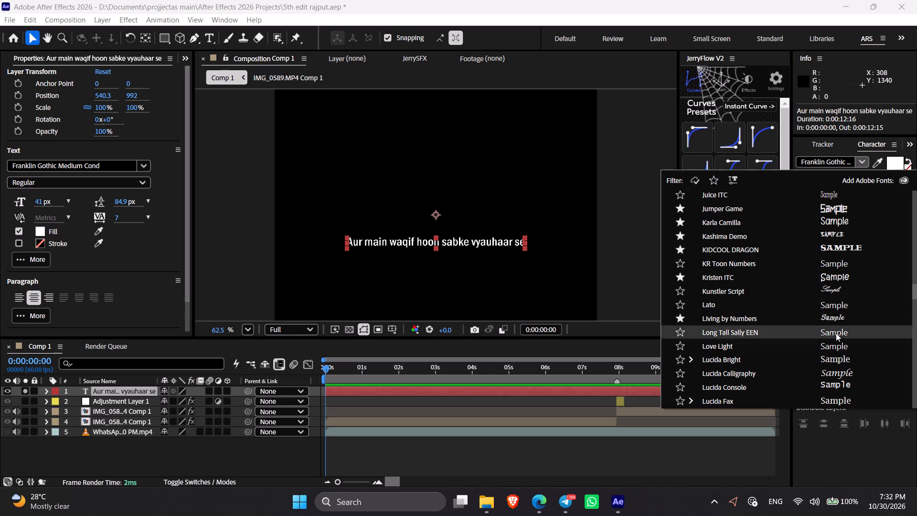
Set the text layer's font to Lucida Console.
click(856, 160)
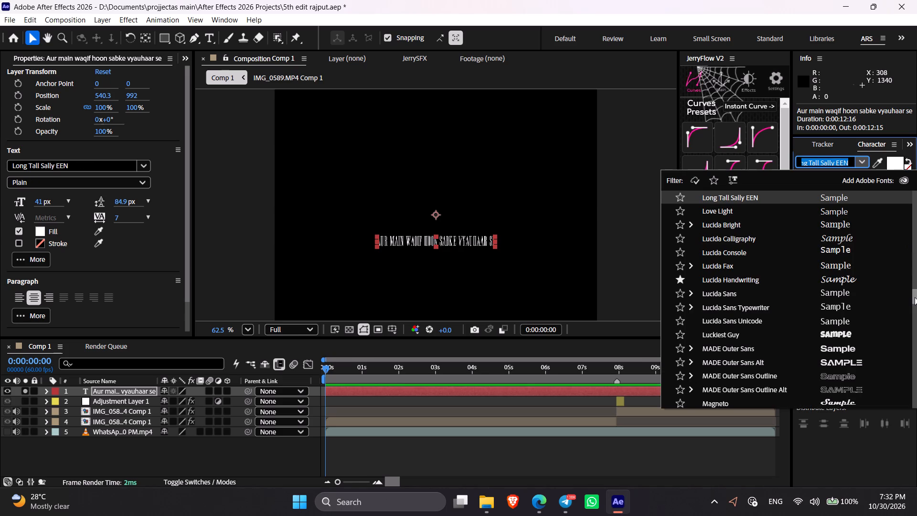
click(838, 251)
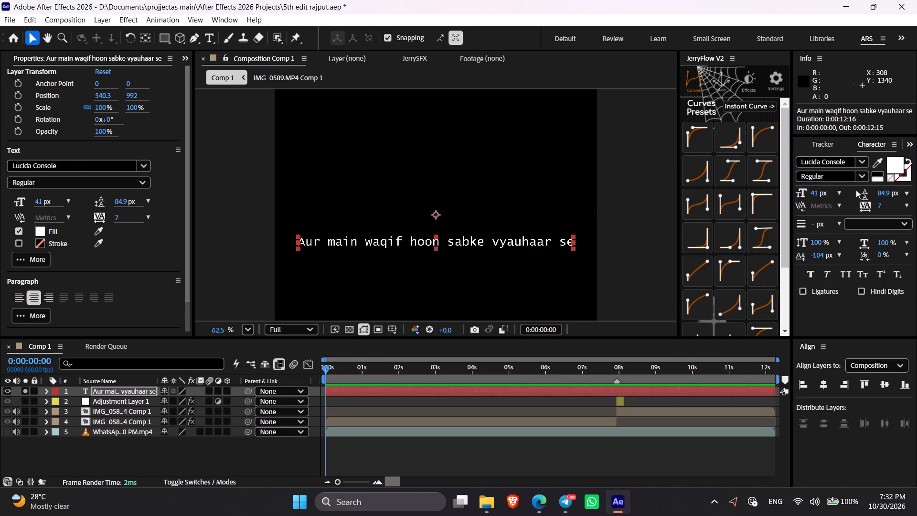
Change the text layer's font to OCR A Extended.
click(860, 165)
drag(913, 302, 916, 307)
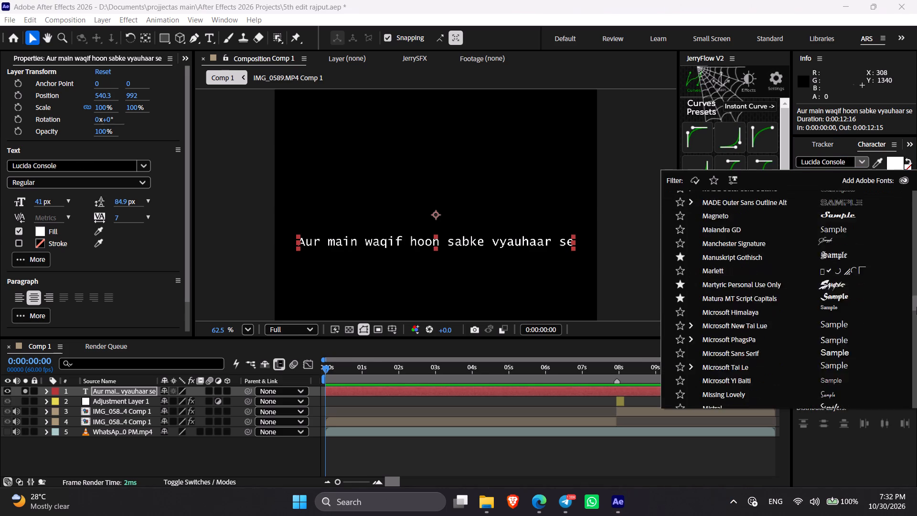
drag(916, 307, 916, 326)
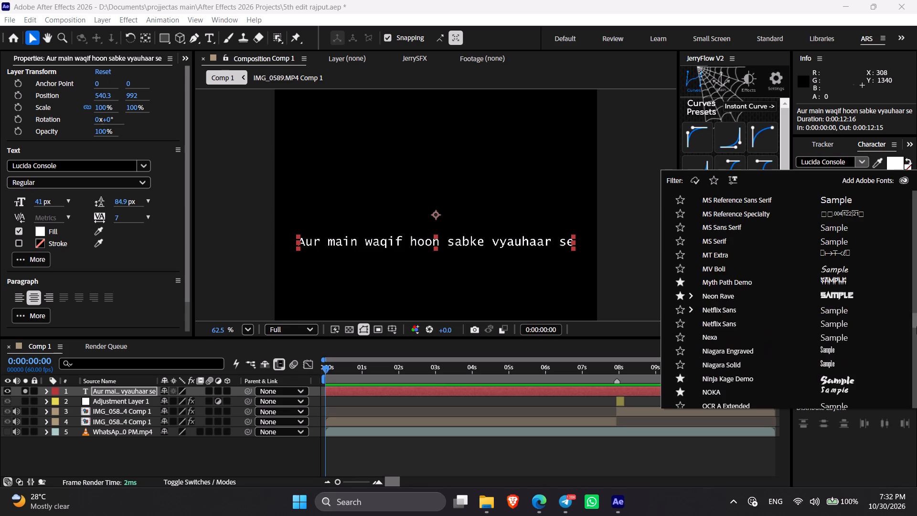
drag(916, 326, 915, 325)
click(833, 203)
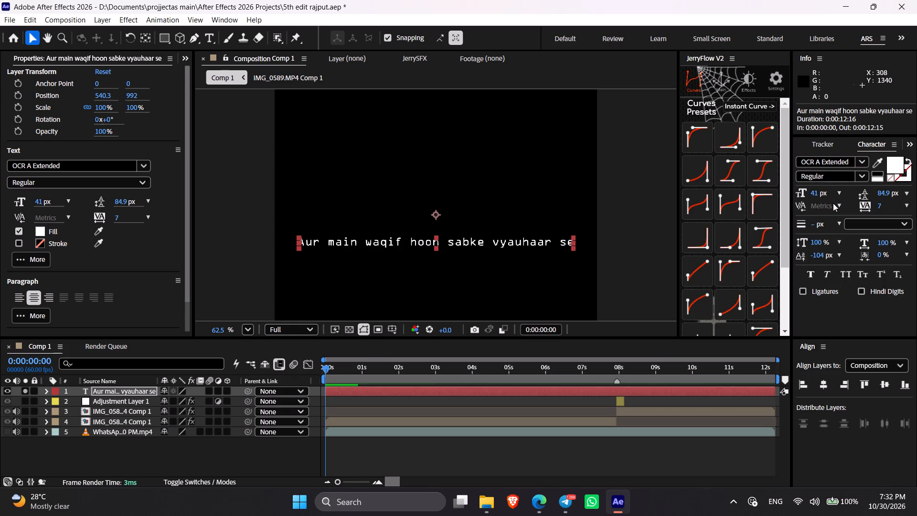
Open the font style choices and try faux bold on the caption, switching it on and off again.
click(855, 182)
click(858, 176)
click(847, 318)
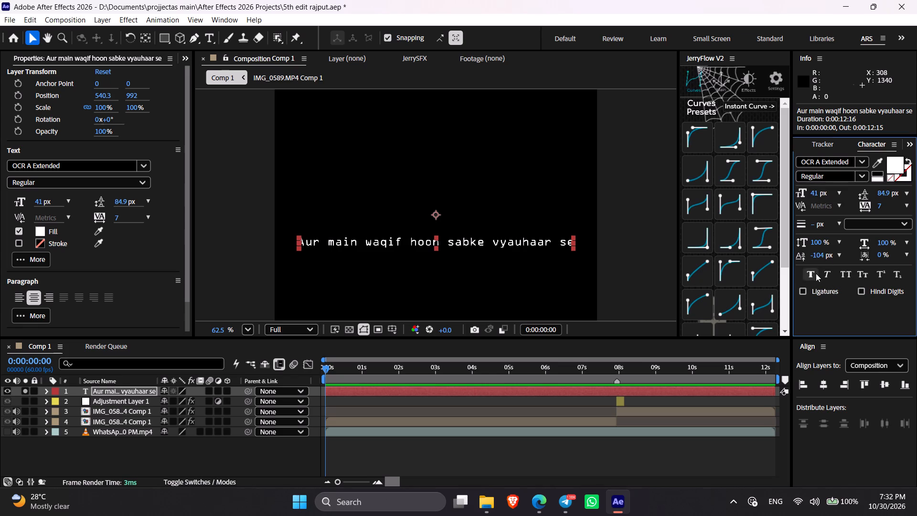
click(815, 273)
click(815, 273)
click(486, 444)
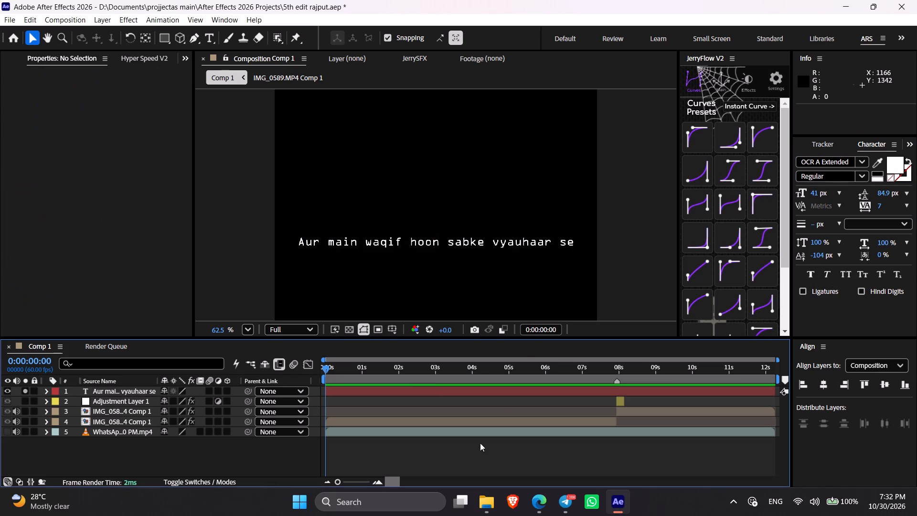
Reselect the text layer and change its font to Provicali.
click(437, 389)
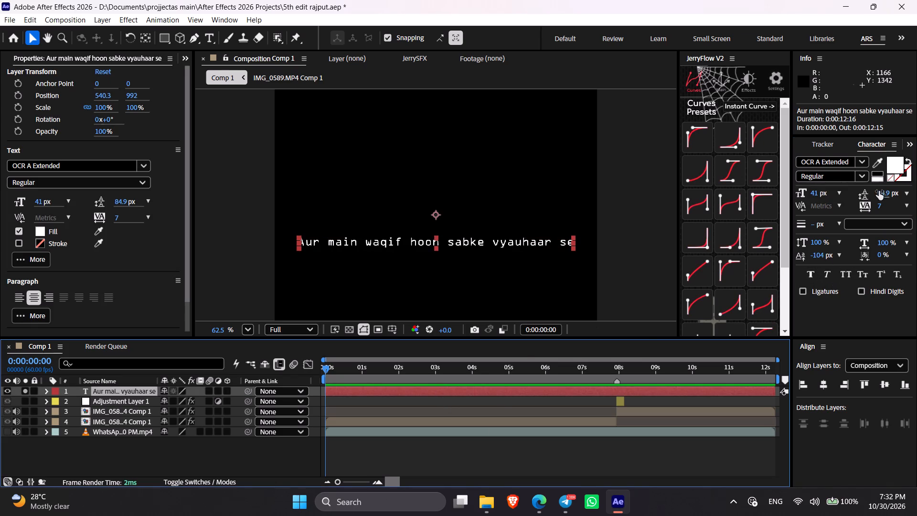
click(861, 159)
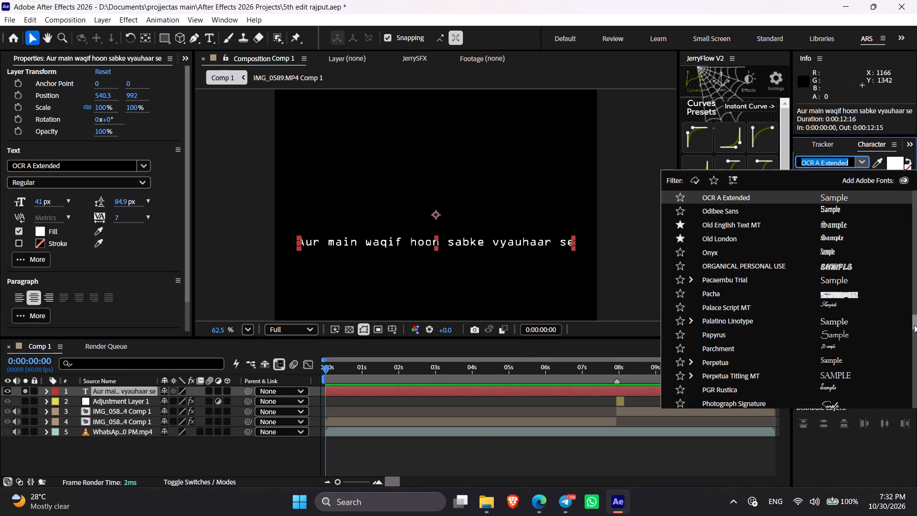
drag(914, 325, 908, 331)
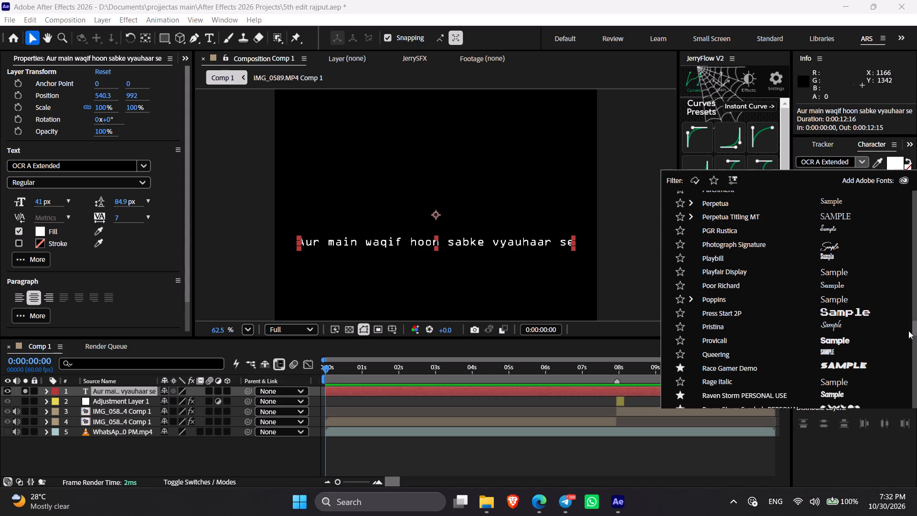
drag(908, 331, 909, 332)
click(834, 313)
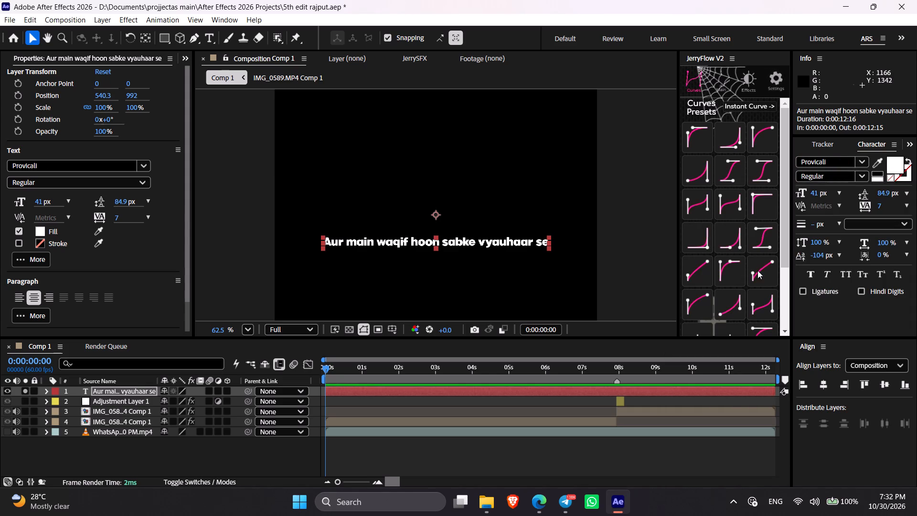
Mark the Provicali font as a favourite in the font list.
click(857, 164)
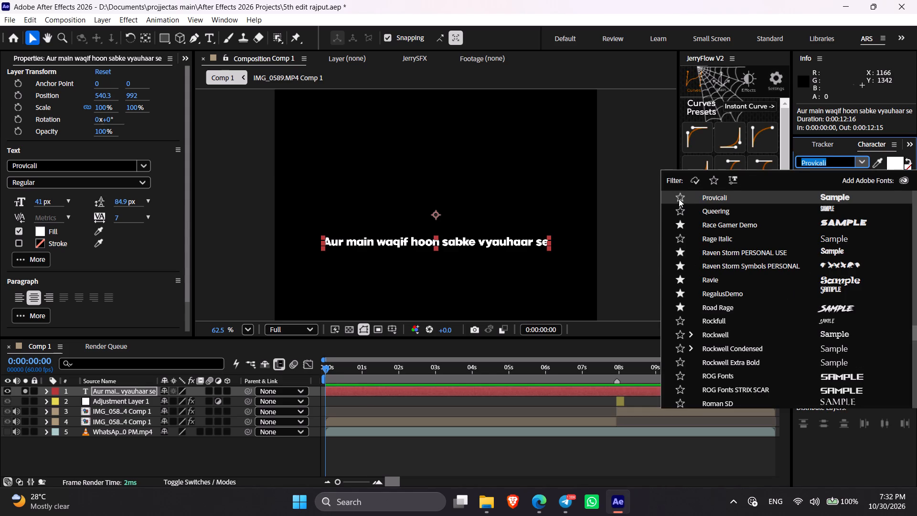
click(679, 199)
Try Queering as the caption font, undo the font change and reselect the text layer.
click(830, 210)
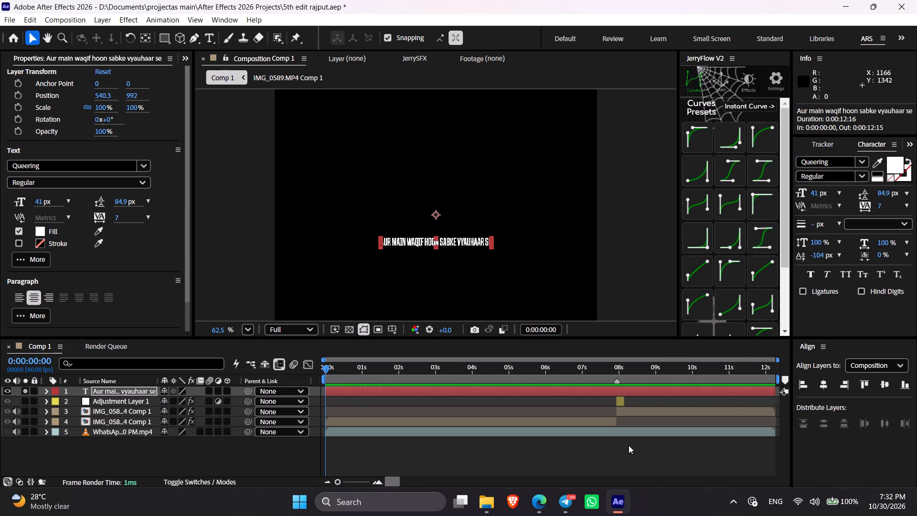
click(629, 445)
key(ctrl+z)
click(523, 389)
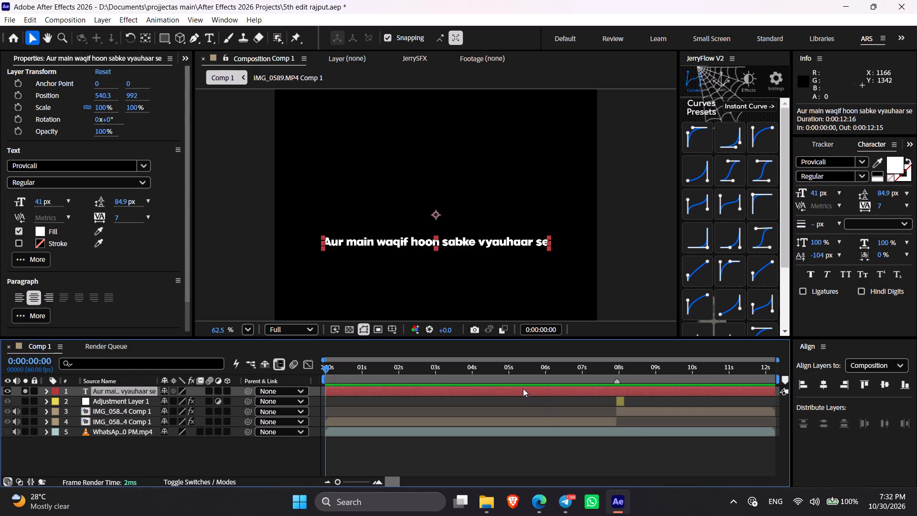
Set the caption text's font size to 50 px.
drag(817, 194, 824, 194)
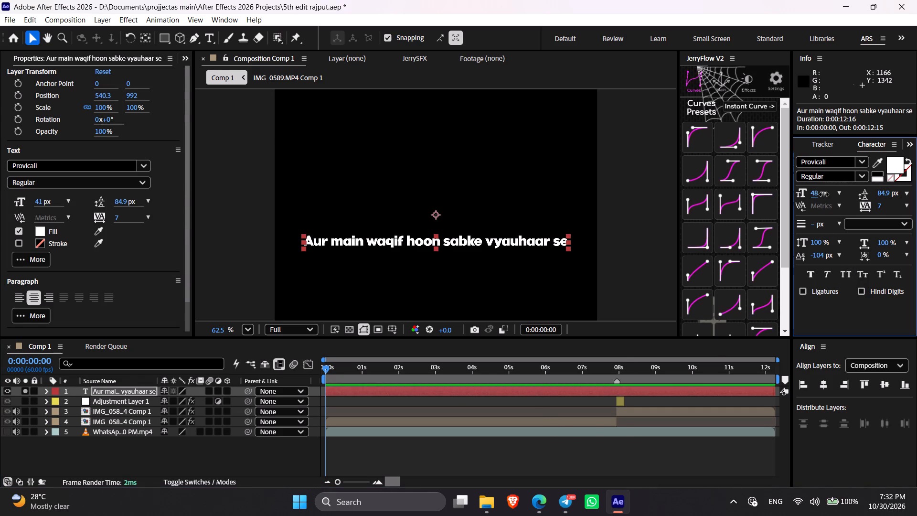
drag(824, 194, 826, 195)
click(624, 392)
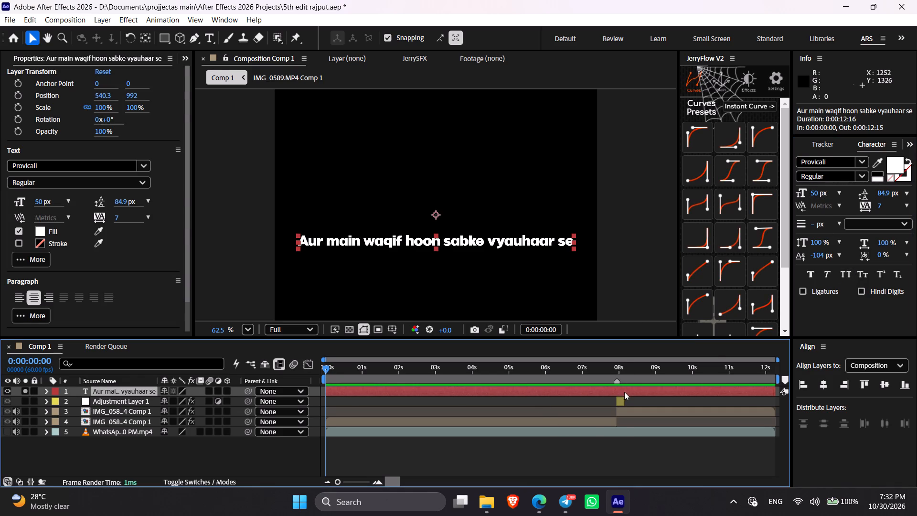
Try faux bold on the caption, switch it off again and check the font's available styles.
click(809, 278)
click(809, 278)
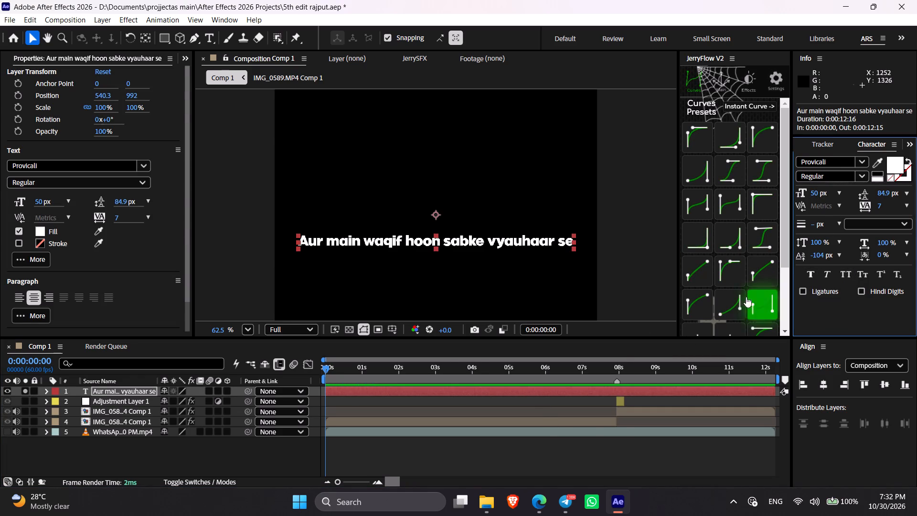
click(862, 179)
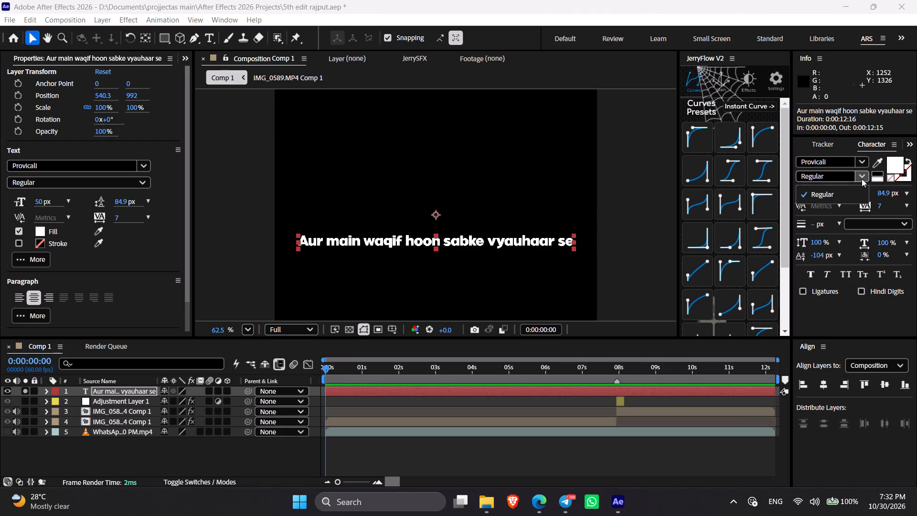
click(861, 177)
Align the caption layer to the horizontal and vertical centre of the composition.
click(822, 384)
click(884, 381)
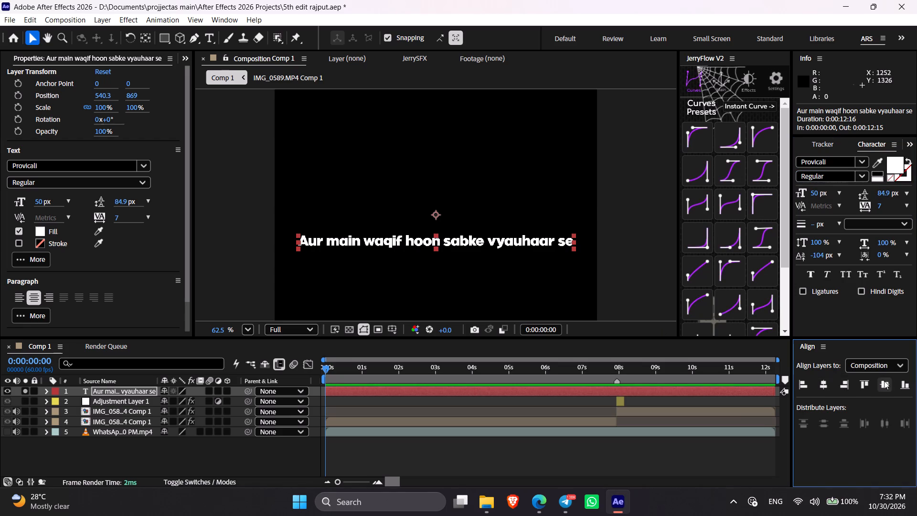
Move the text layer's anchor point onto the centre of the caption, then deselect the layer.
key(y)
drag(438, 178, 444, 208)
key(v)
click(429, 451)
Fit the composition view up to 100%, adjust its zoom around the caption and preview the timeline playback.
click(248, 328)
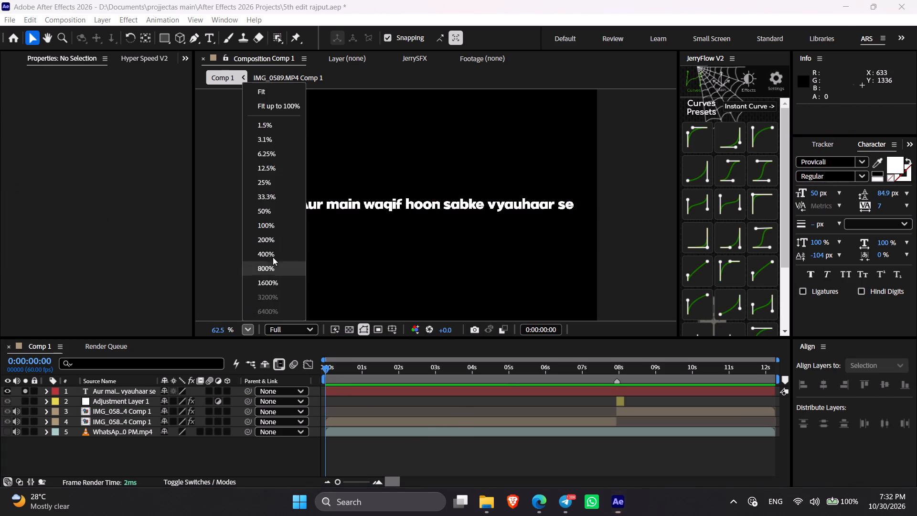
click(285, 106)
click(499, 470)
scroll(450, 241, up, 2)
scroll(450, 241, down, 1)
scroll(450, 241, up, 2)
scroll(450, 241, down, 1)
scroll(450, 241, up, 2)
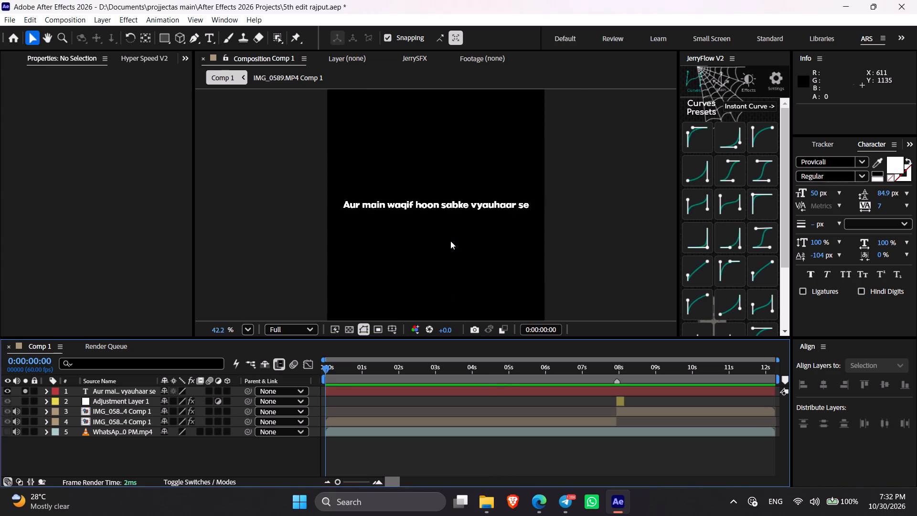
scroll(450, 241, up, 2)
click(542, 461)
key(Delete)
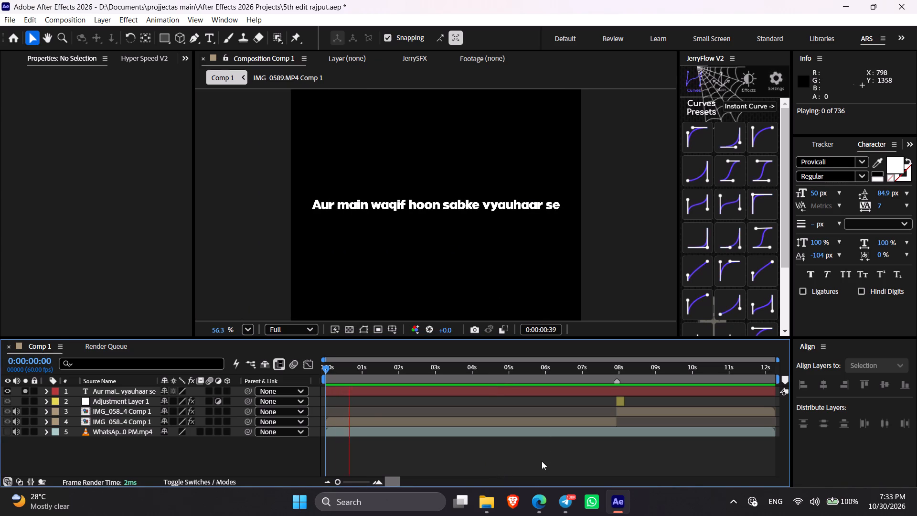
scroll(542, 461, down, 1)
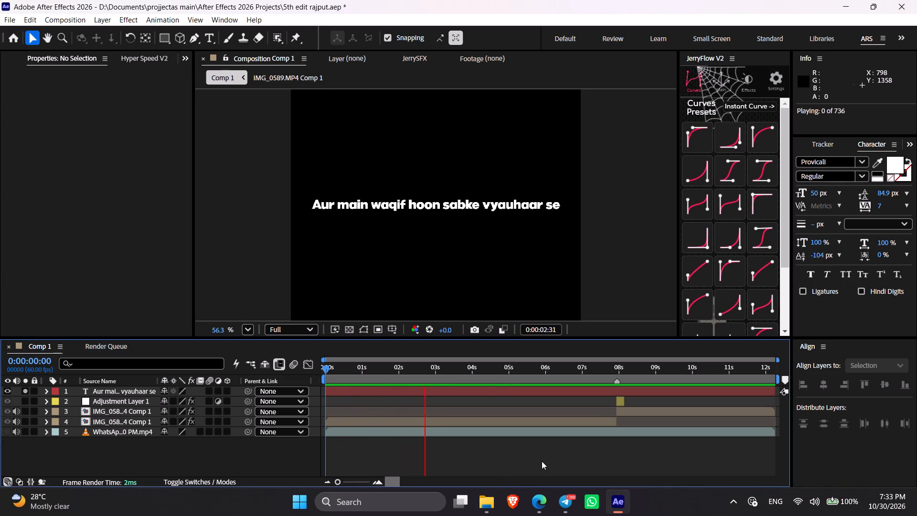
key(Delete)
key(Delete)
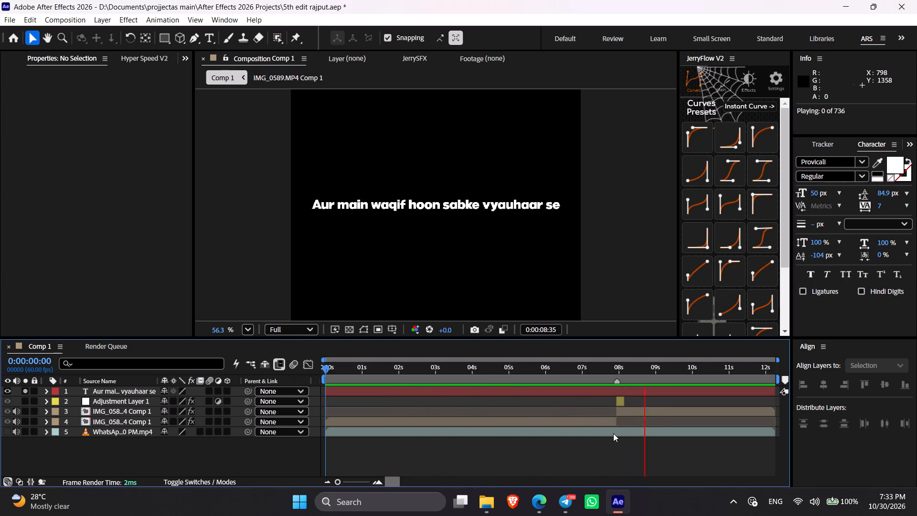
key(Delete)
Split the text layer at 0:00:07:56, where the first clip ends, and delete the part after the cut.
shift+click(618, 370)
click(631, 391)
key(ctrl+shift+d)
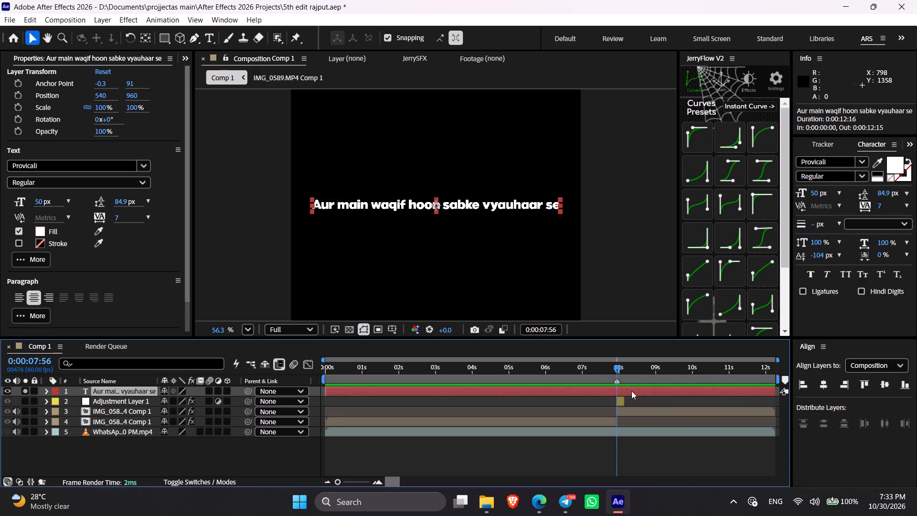
key(BackSpace)
Scrub back and forth through the first three seconds of the timeline to check the caption timing, ending at the start.
drag(529, 365, 367, 396)
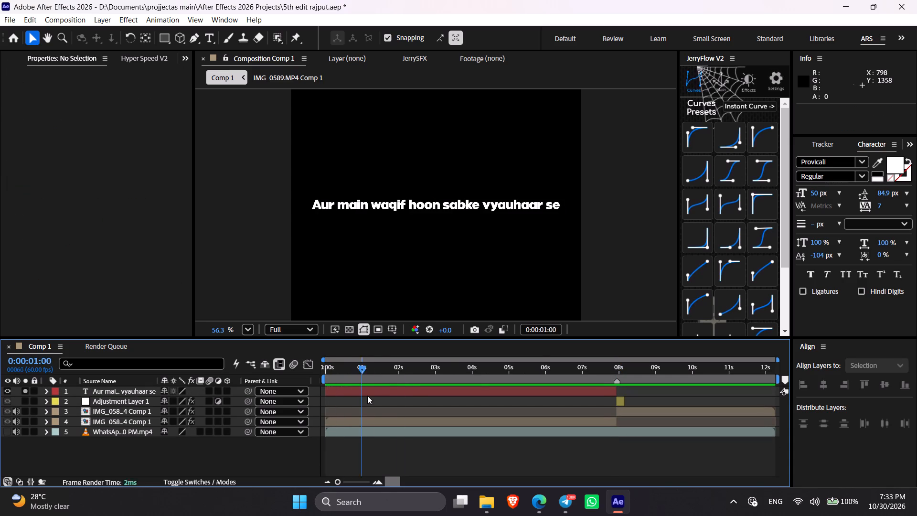
drag(367, 396, 430, 412)
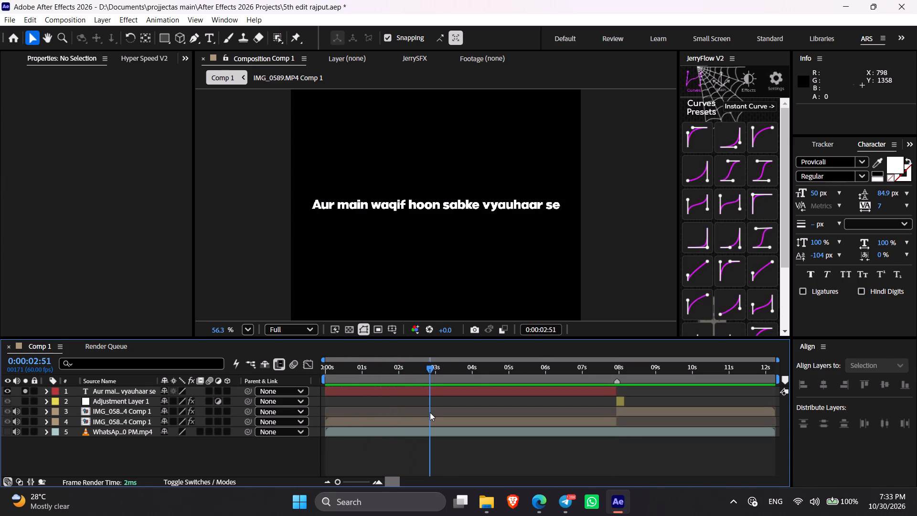
drag(430, 412, 393, 406)
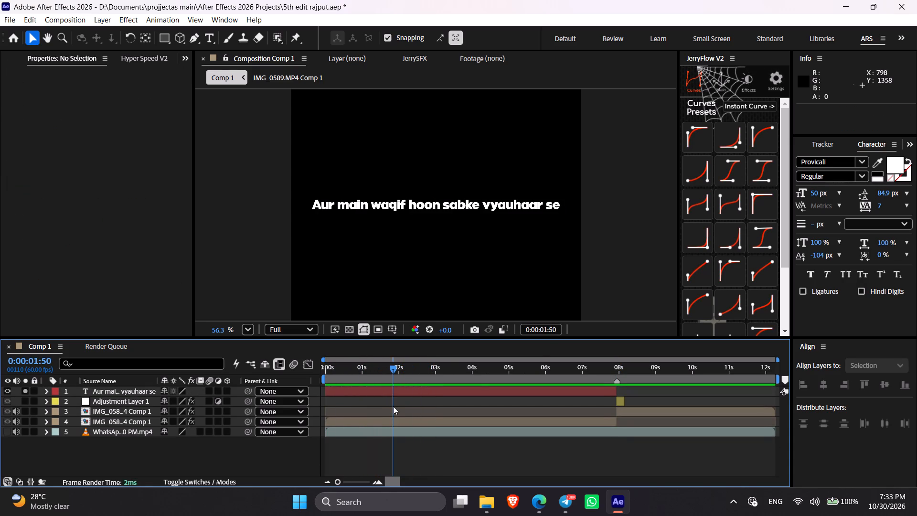
drag(393, 406, 434, 422)
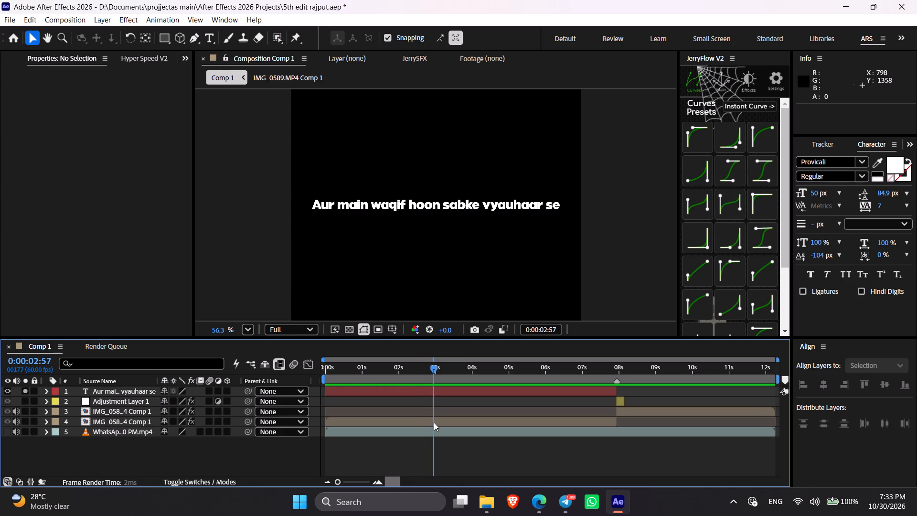
drag(434, 422, 375, 413)
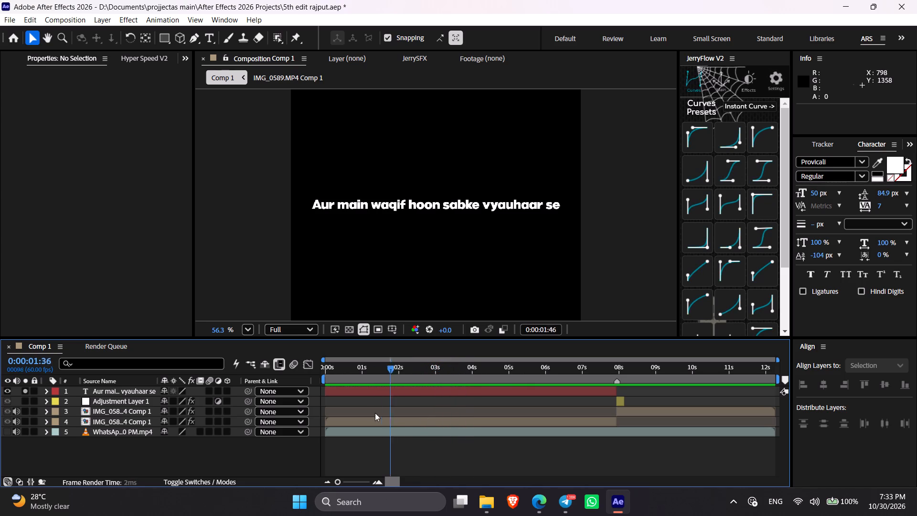
drag(375, 413, 433, 409)
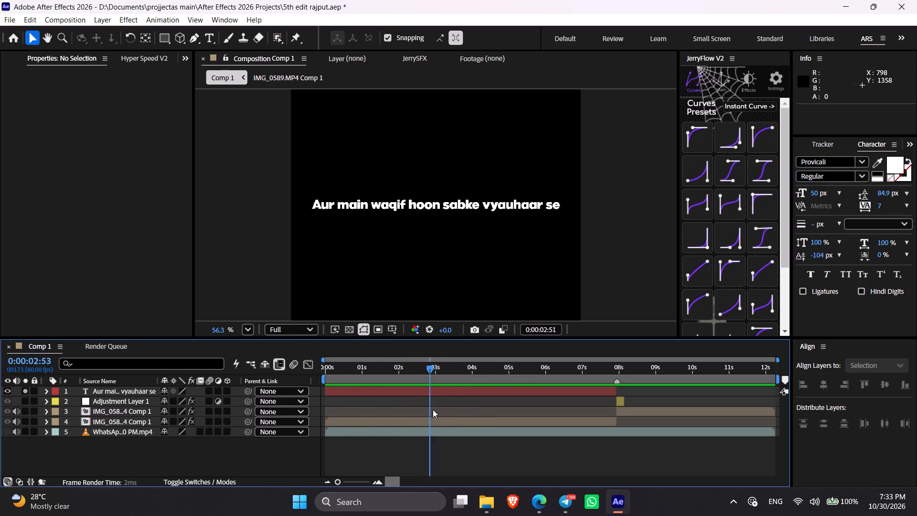
drag(433, 409, 386, 387)
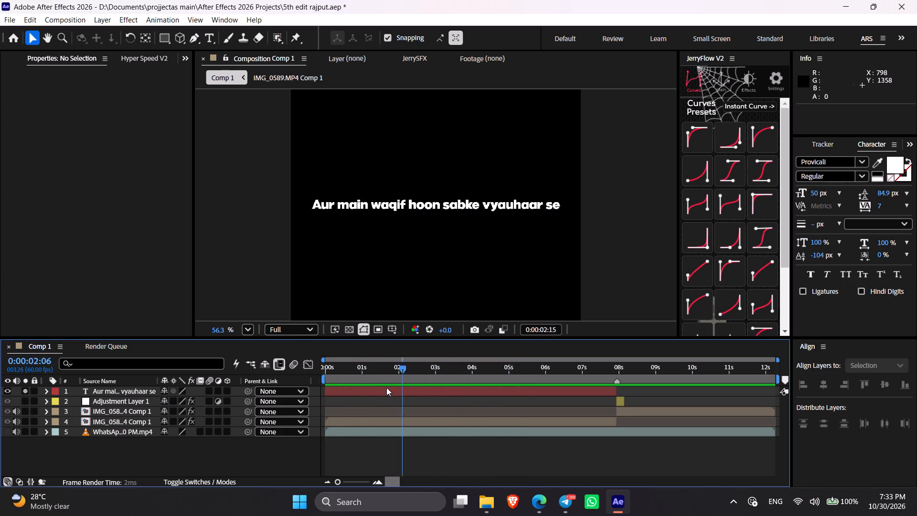
drag(386, 387, 303, 392)
Preview the opening of the timeline several times from the start to check the caption timing, with the text layer deselected.
click(371, 394)
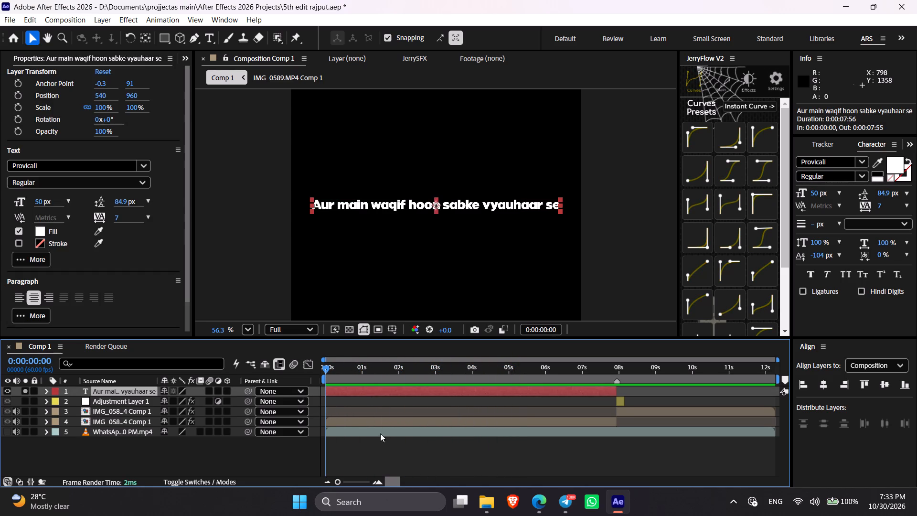
click(383, 461)
click(380, 391)
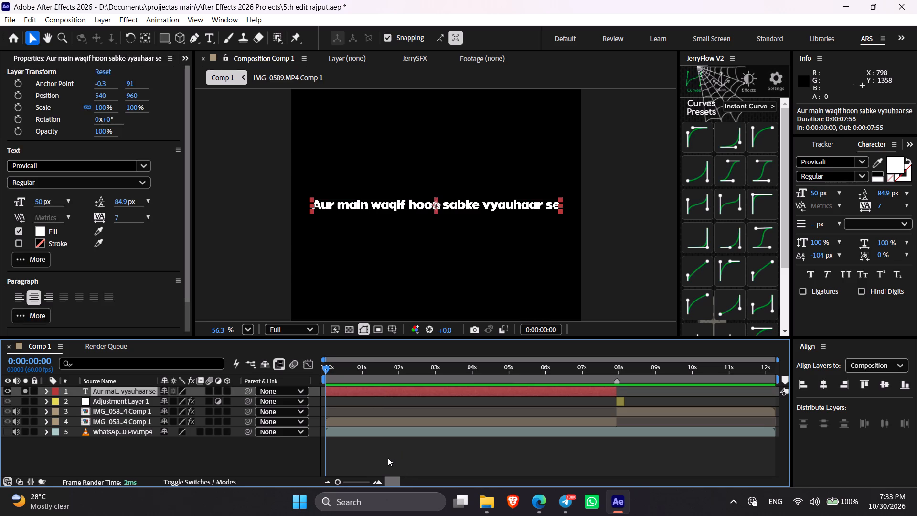
click(388, 458)
key(Delete)
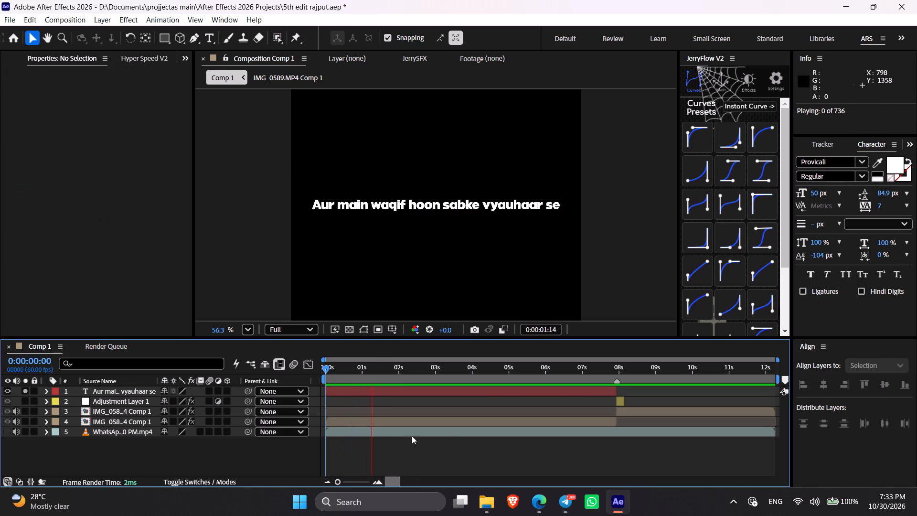
key(Delete)
key(Delete)
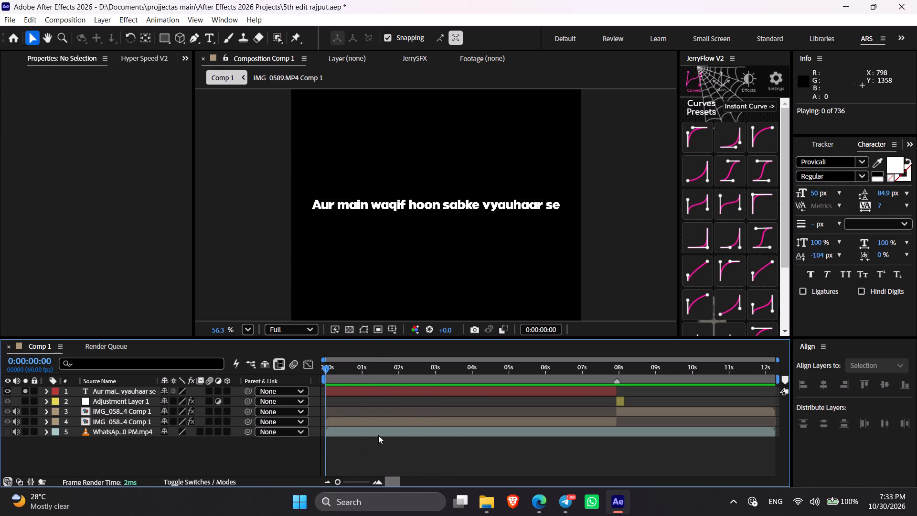
key(Delete)
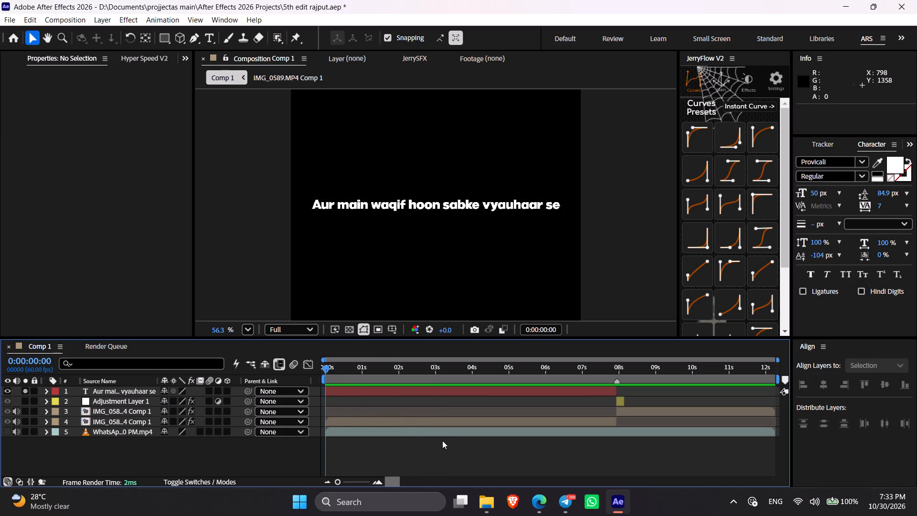
key(Delete)
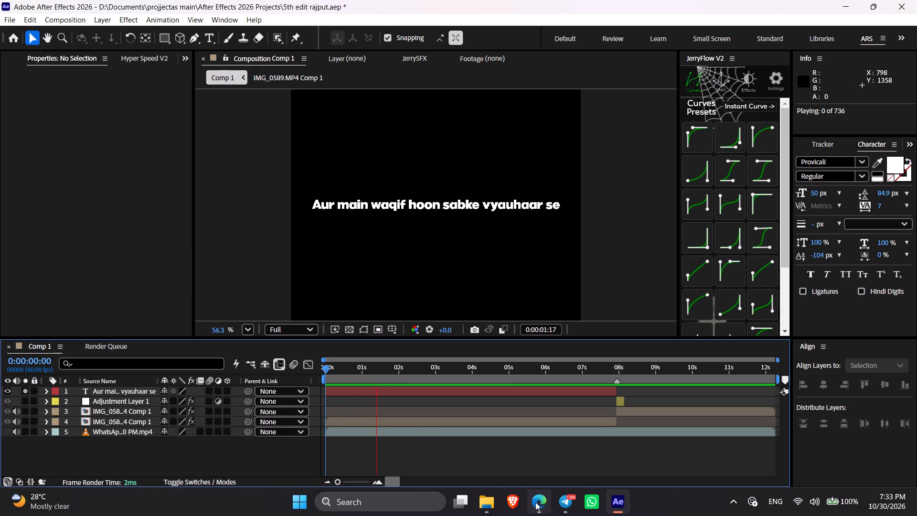
key(Delete)
click(448, 460)
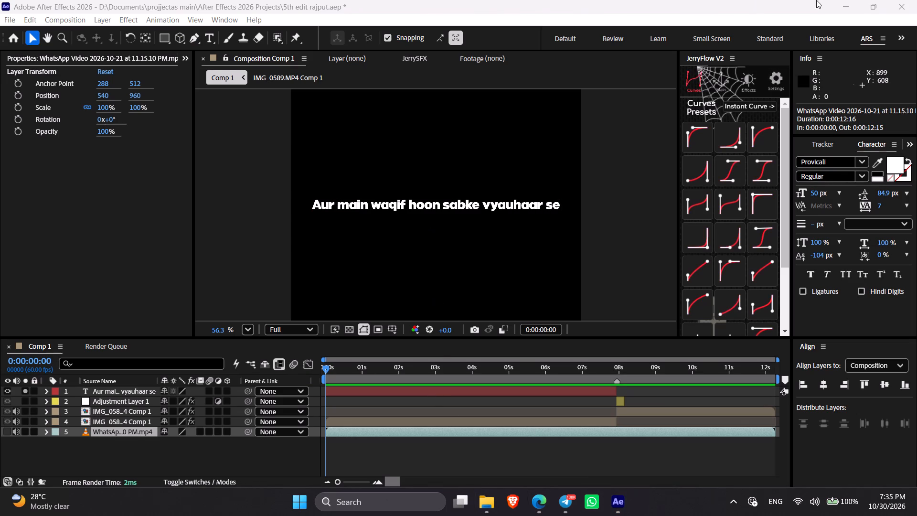
click(833, 6)
right_click(437, 241)
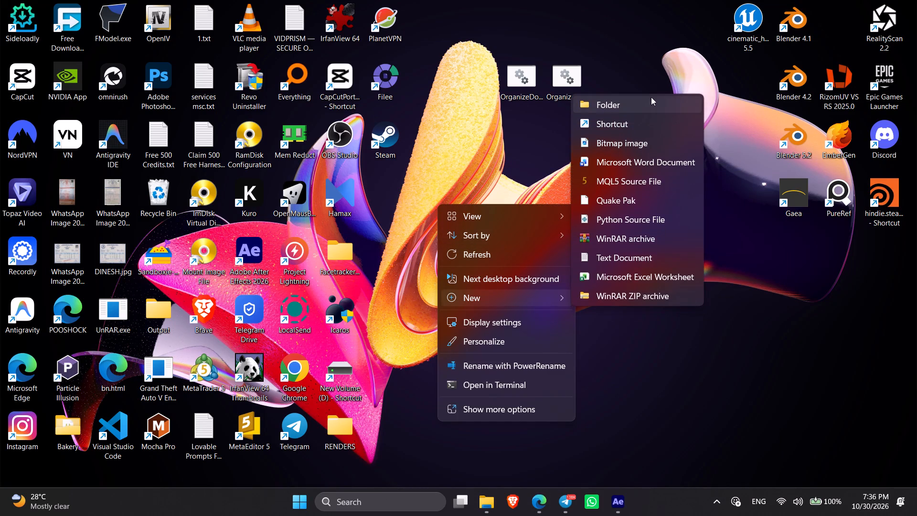
click(627, 260)
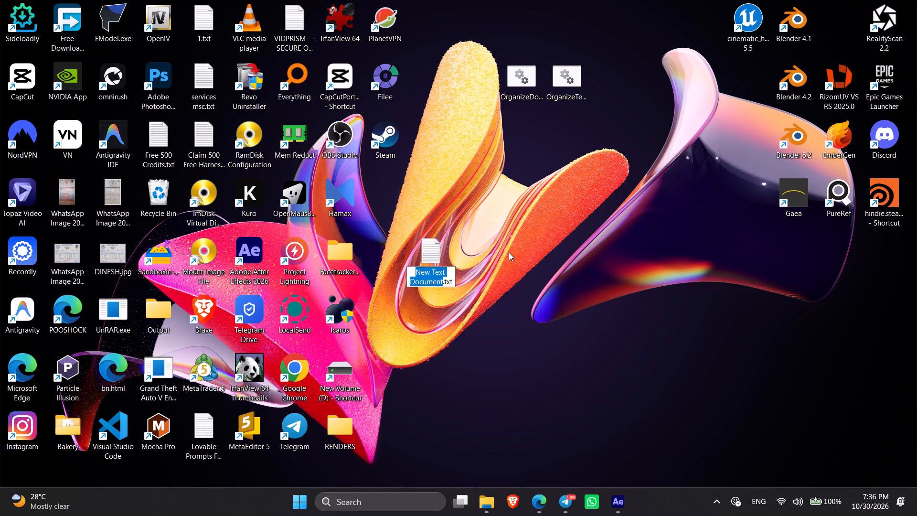
click(507, 253)
Open the new text document in Notepad, paste the copied subtitles, save the file and close Notepad.
double_click(451, 250)
double_click(428, 243)
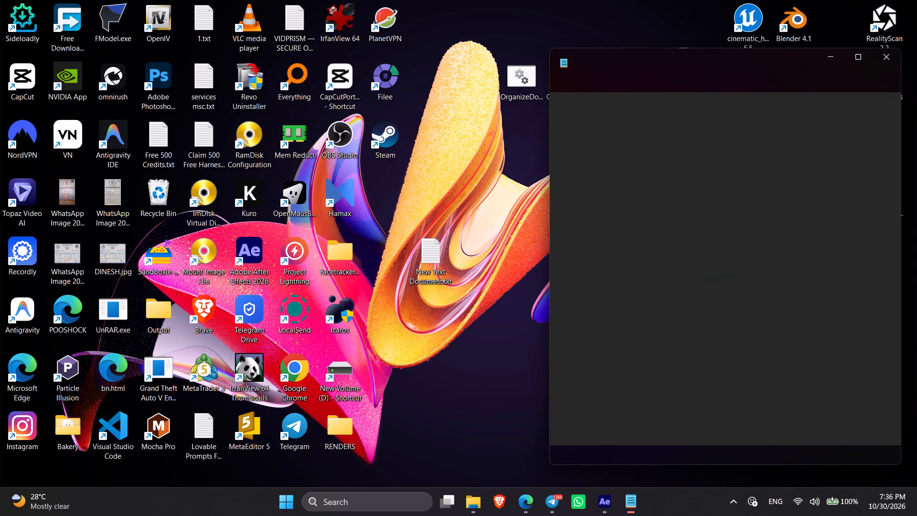
key(ctrl+v)
click(568, 88)
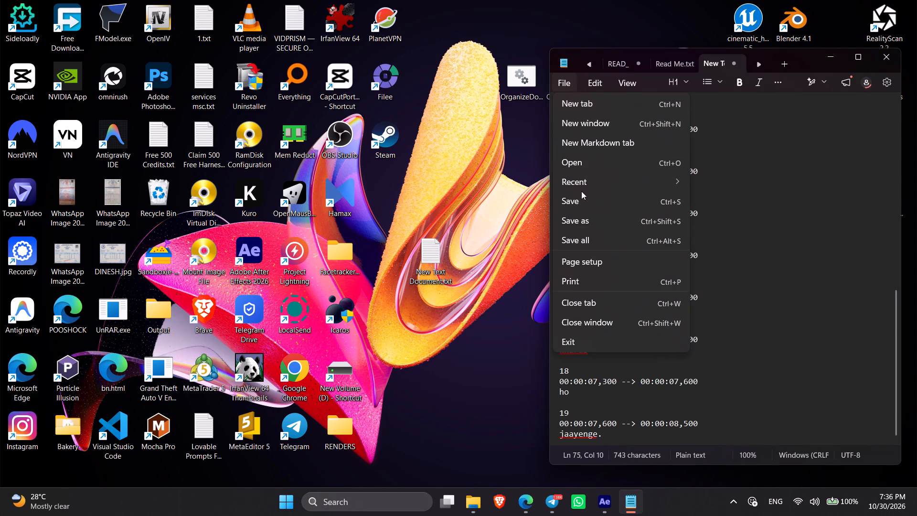
click(583, 197)
click(889, 56)
Rename the text document on the desktop to Wakif.srt, replacing the .txt extension.
click(425, 251)
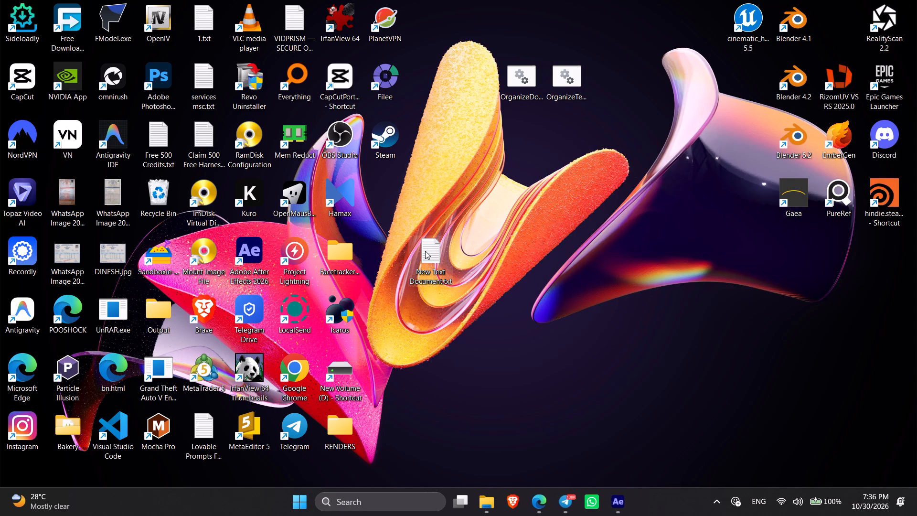
right_click(425, 251)
click(518, 29)
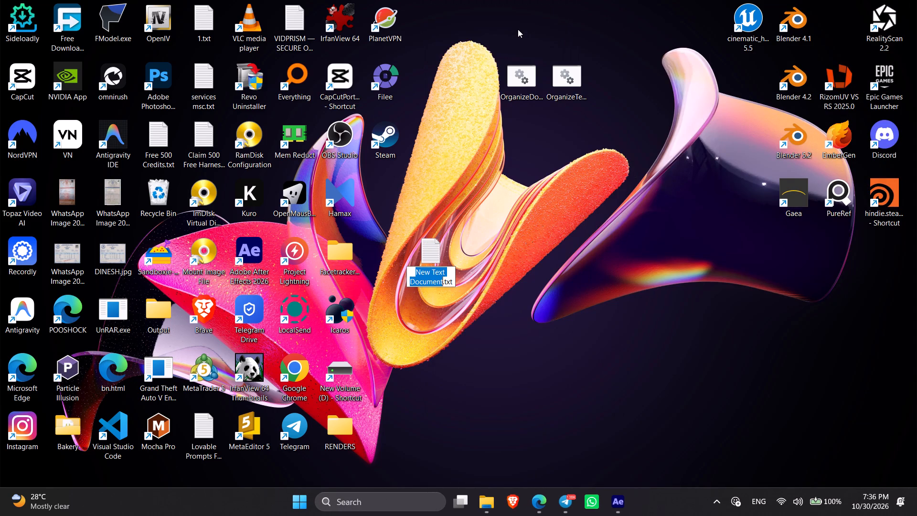
key(ctrl+a)
key(BackSpace)
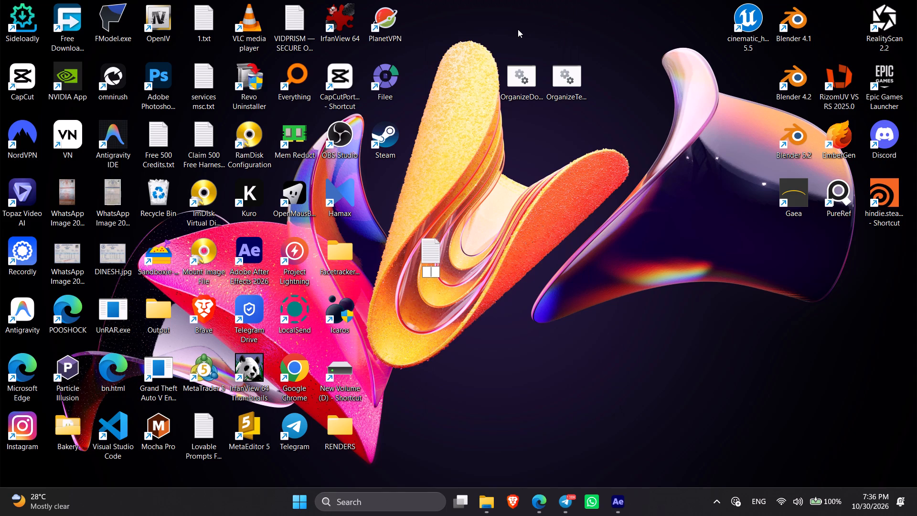
text(Au)
key(BackSpace)
key(BackSpace)
text(Wakif)
text(.srt)
key(Return)
key(Return)
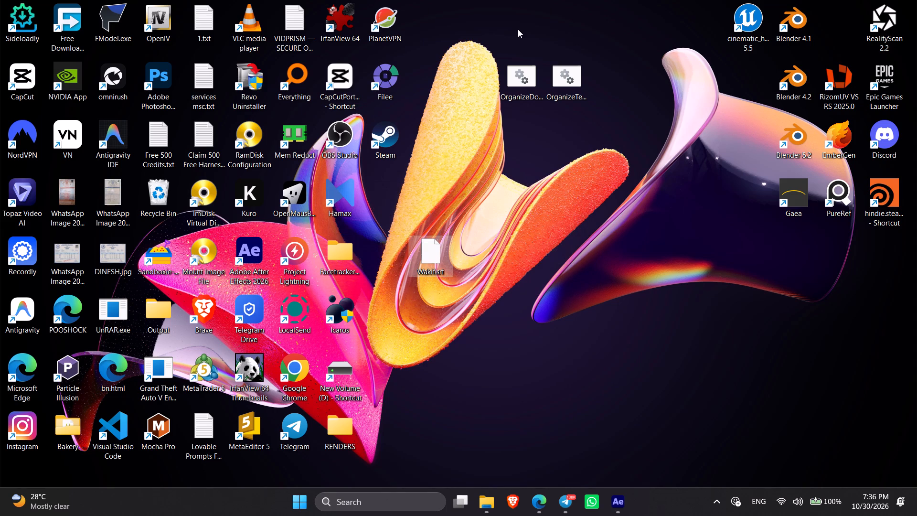
Switch to After Effects and launch the Transcriptive SRT Importer 1.0 script.
click(611, 510)
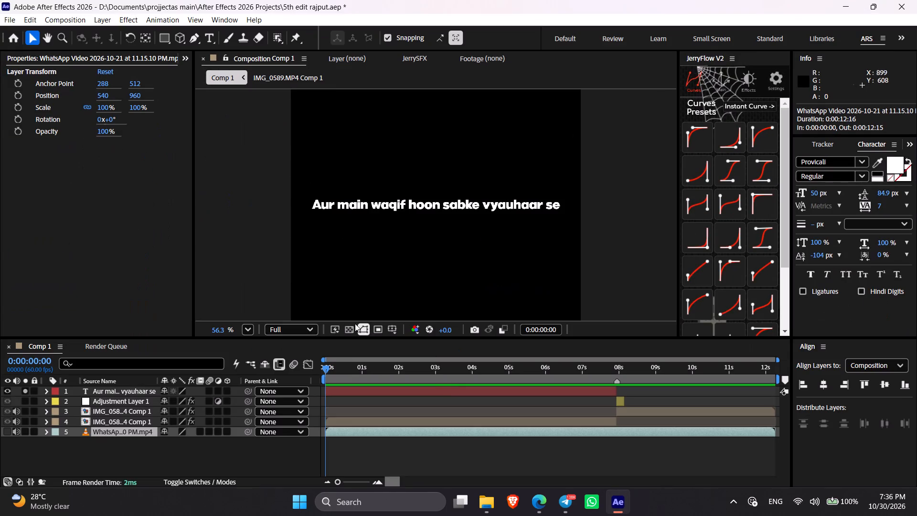
click(235, 16)
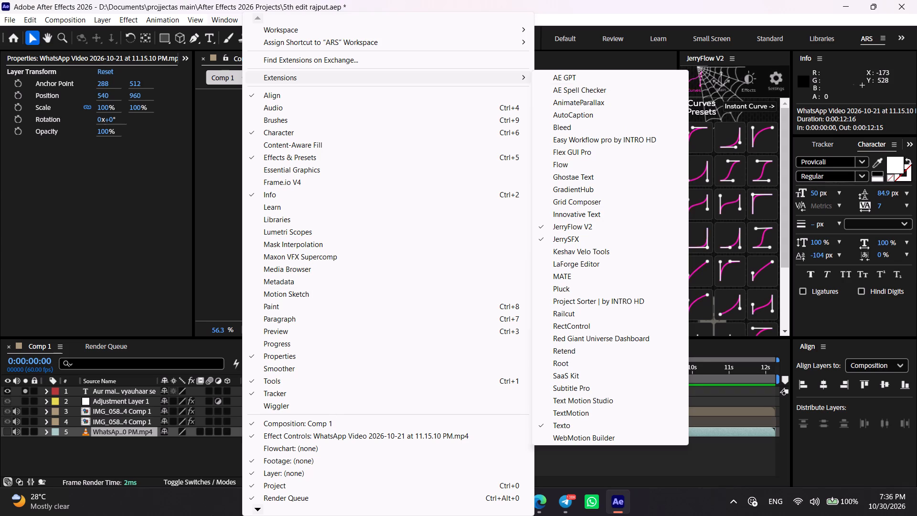
click(256, 510)
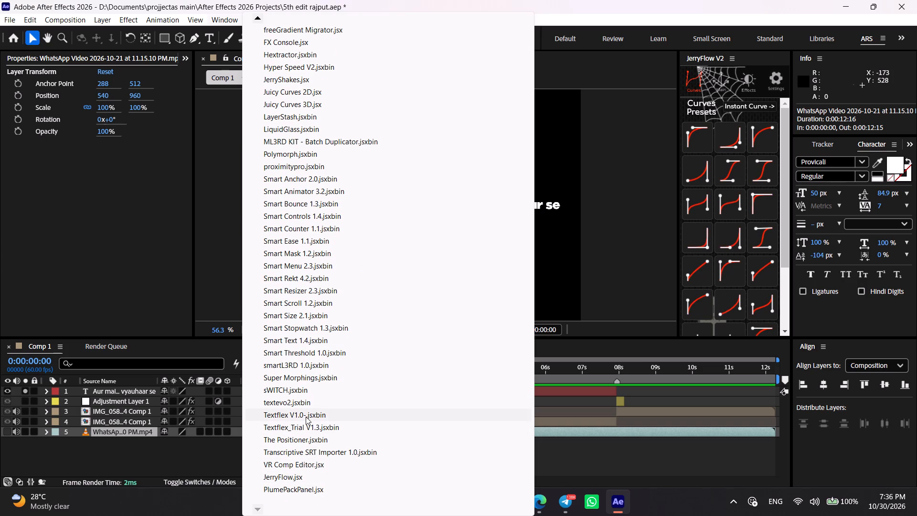
click(355, 451)
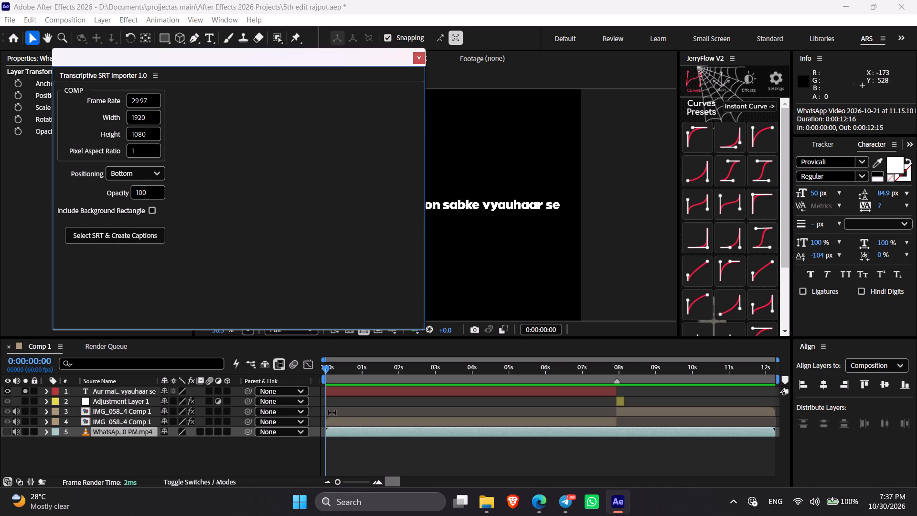
Set the importer's comp settings to frame rate 60, width 1080 and height 1920.
click(342, 419)
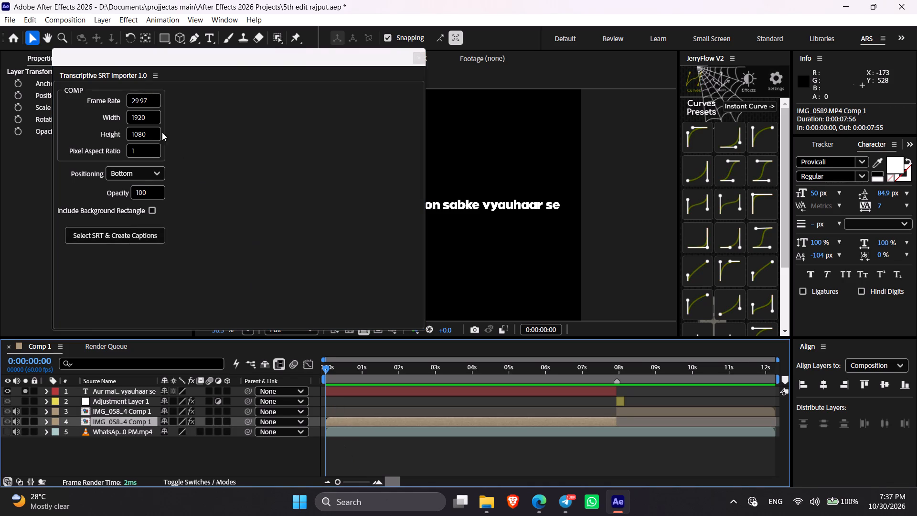
drag(150, 99, 118, 97)
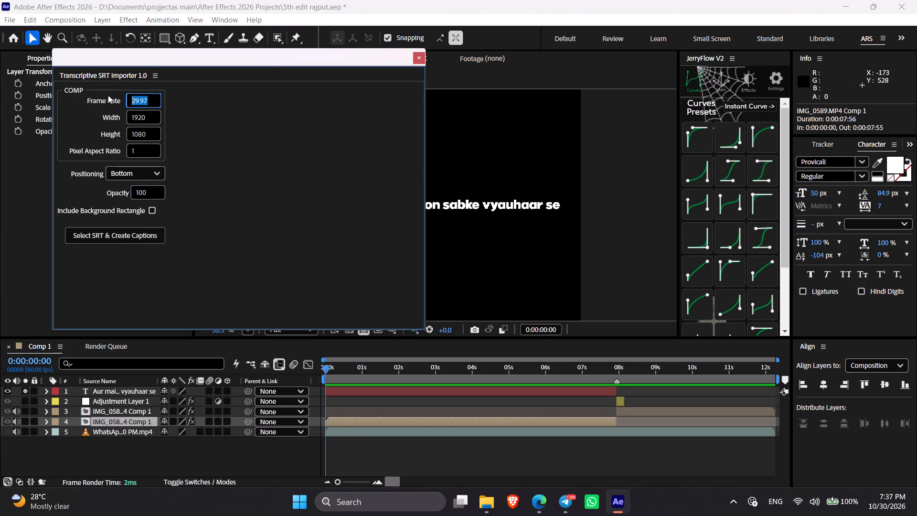
key(5)
key(0)
key(BackSpace)
key(BackSpace)
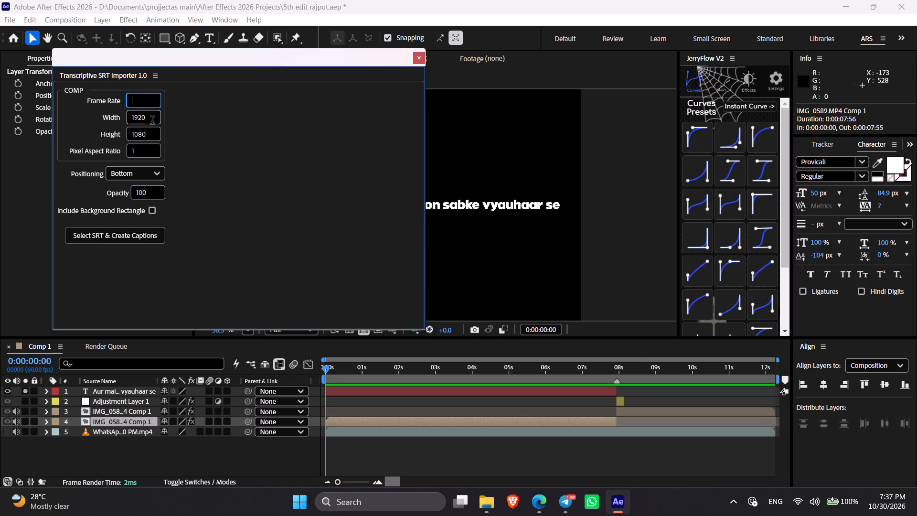
text(60)
drag(146, 120, 111, 120)
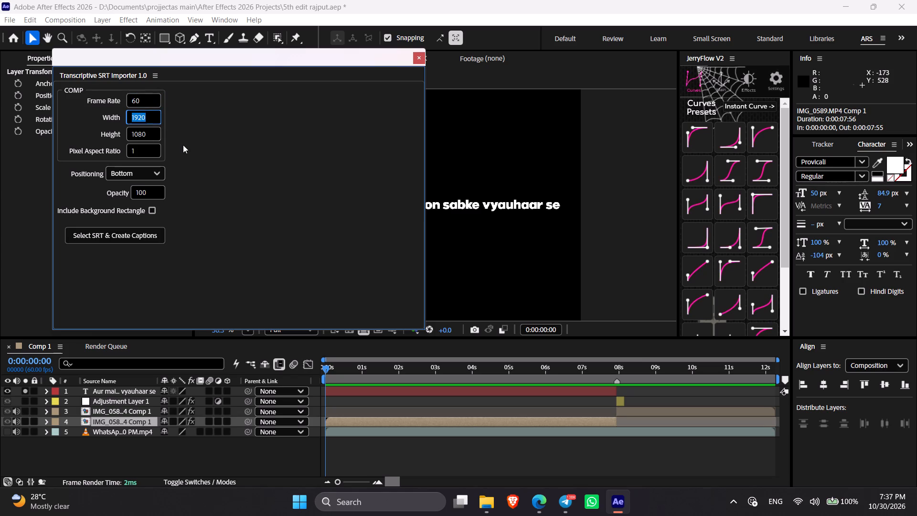
text(10)
key(8)
key(0)
drag(148, 132, 103, 133)
key(1)
key(9)
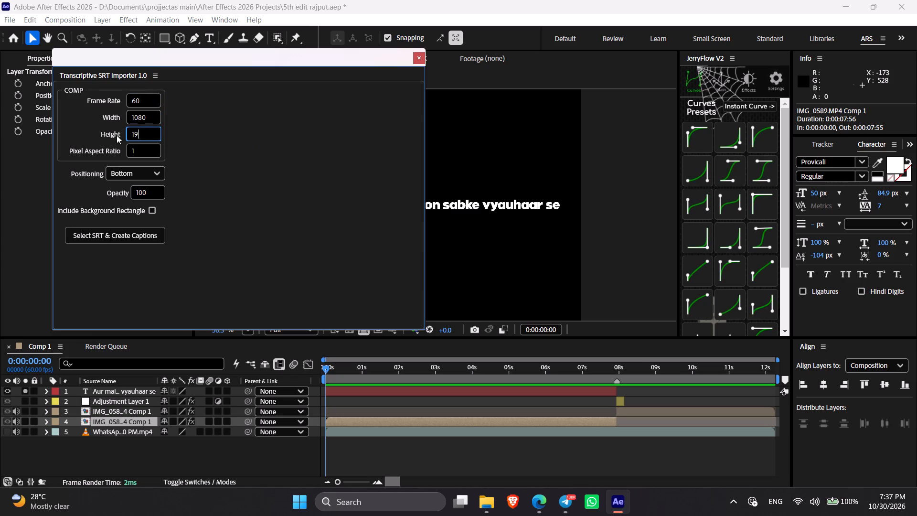
key(2)
key(0)
click(214, 178)
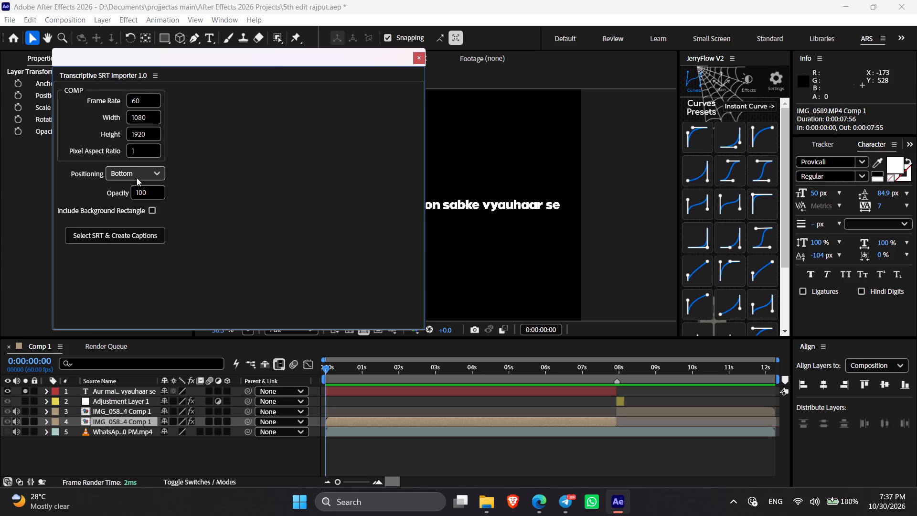
Set the importer's caption positioning to Middle.
click(134, 177)
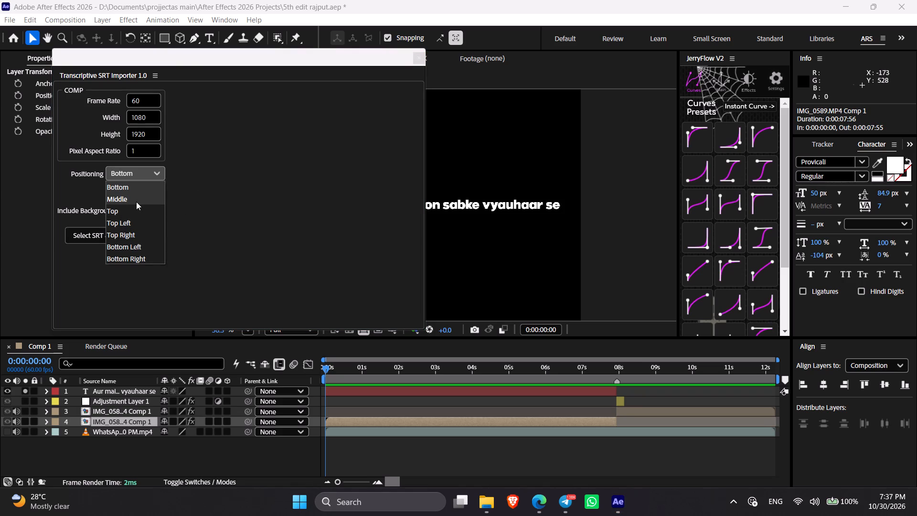
click(136, 203)
click(265, 208)
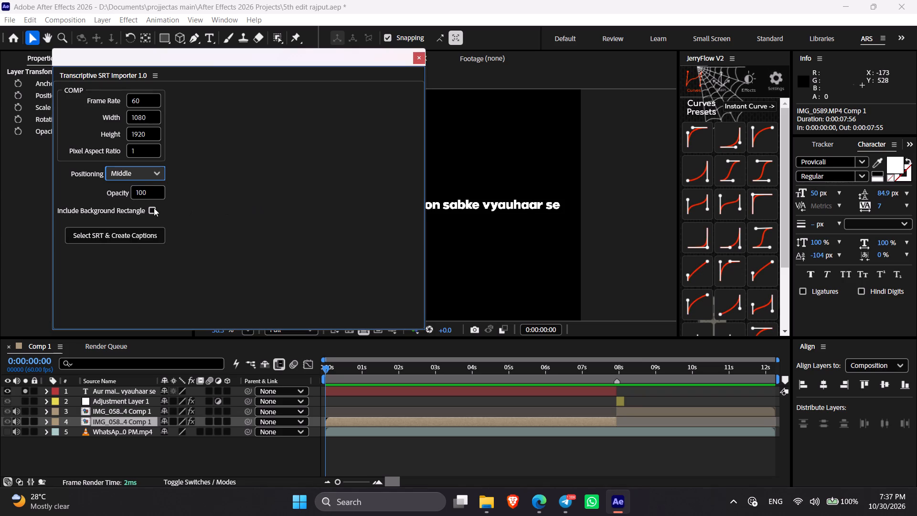
click(191, 209)
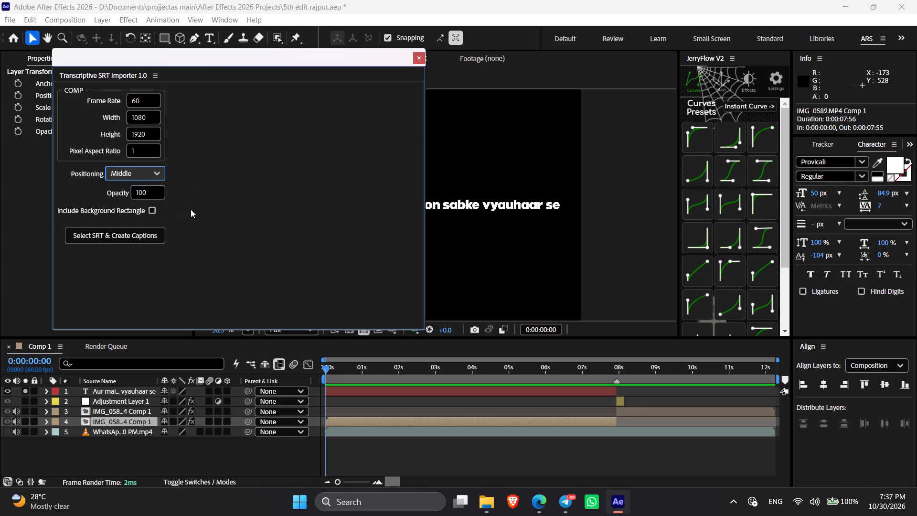
Create captions from the Wakif.srt file on the Desktop, and close the SRT importer.
click(127, 243)
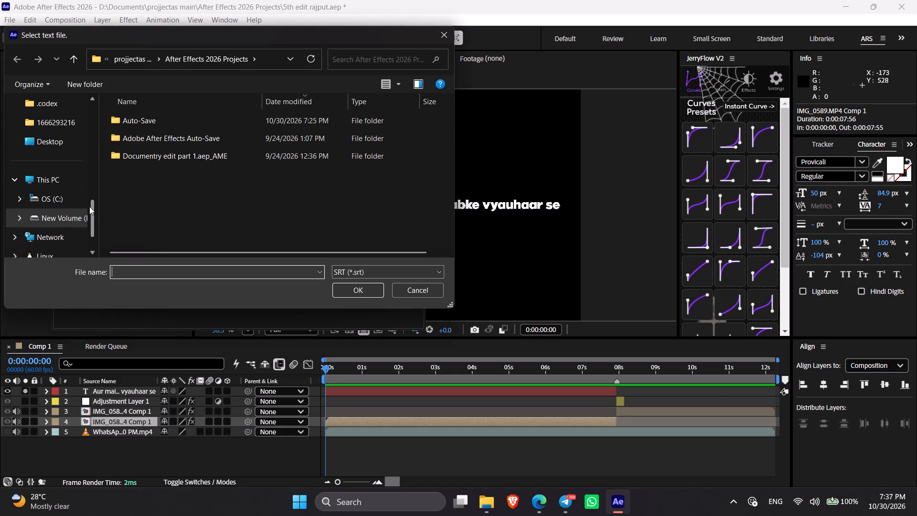
drag(95, 208, 88, 119)
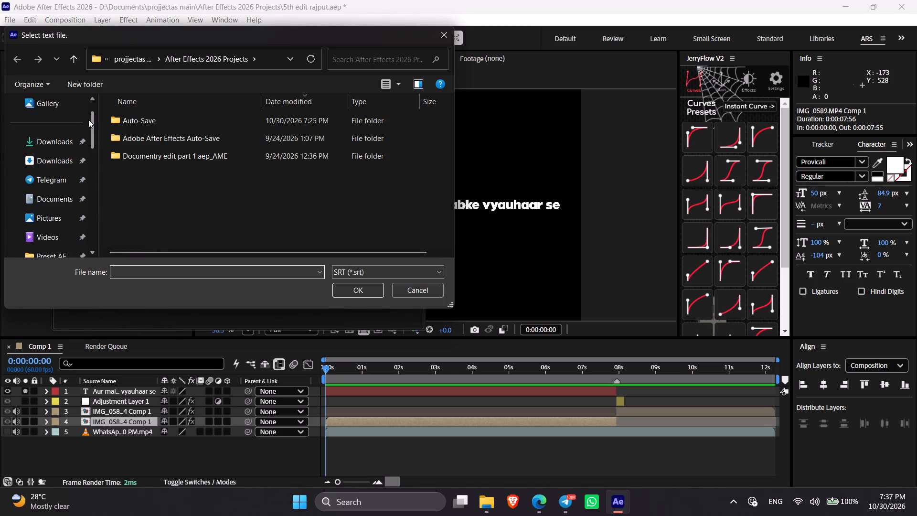
drag(88, 119, 91, 100)
click(61, 104)
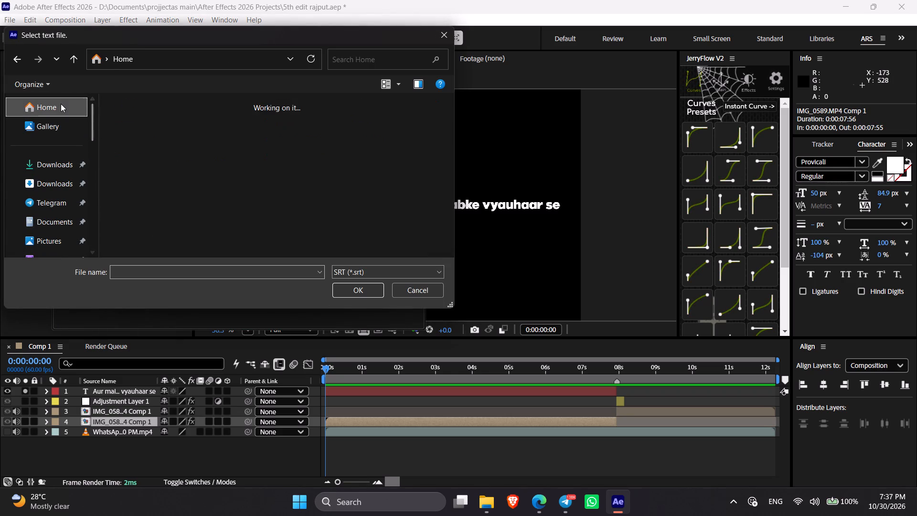
drag(91, 122, 95, 139)
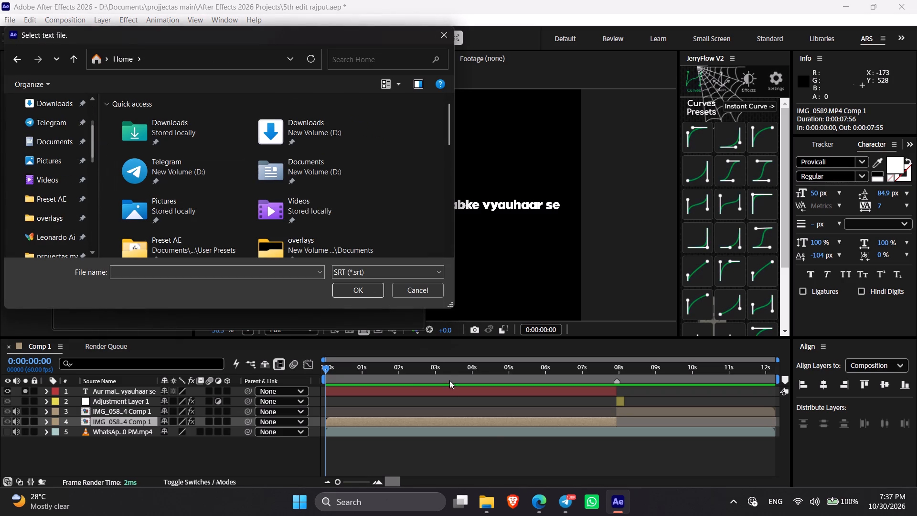
scroll(324, 167, down, 2)
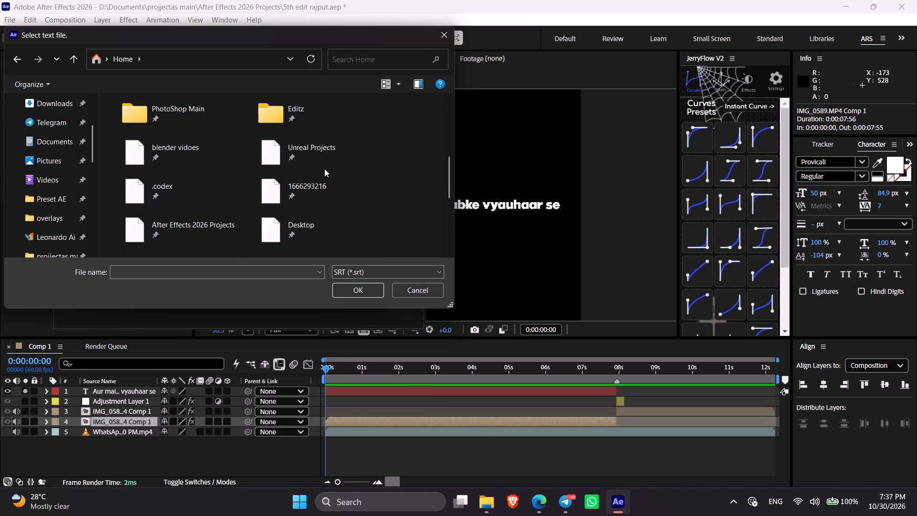
double_click(339, 244)
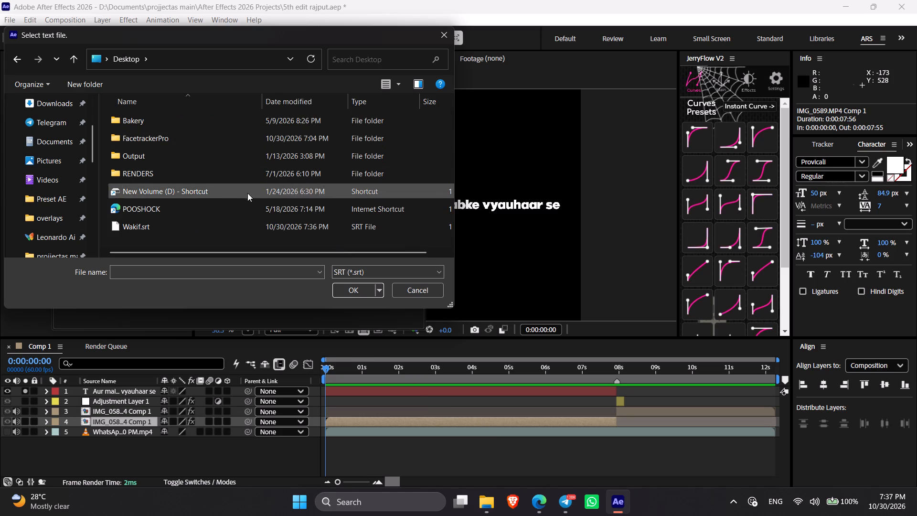
double_click(211, 225)
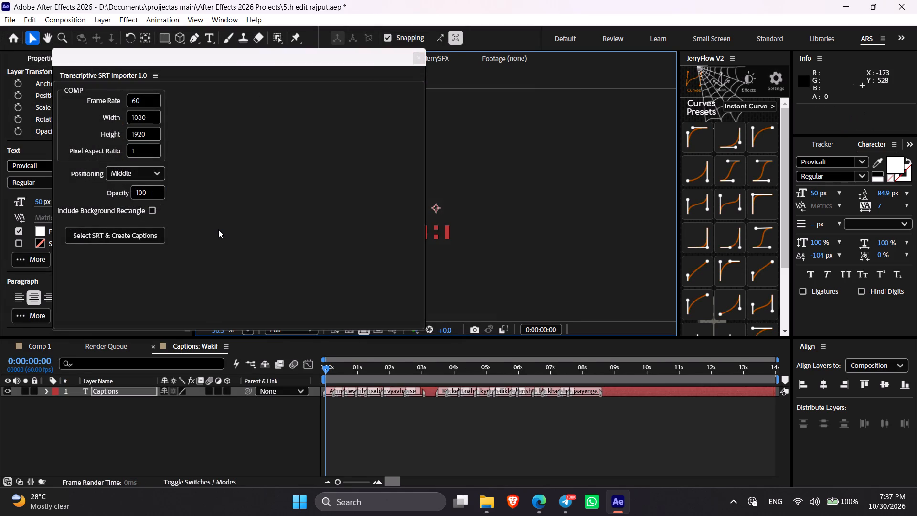
click(419, 60)
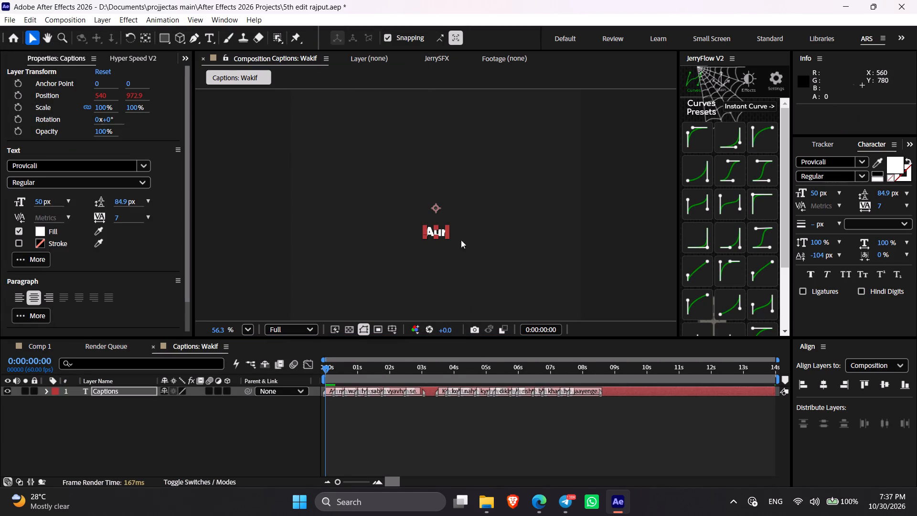
Return to Comp 1 and add the Captions: Wakif composition as the top layer, starting at 0:00:00:00.
drag(334, 367, 294, 370)
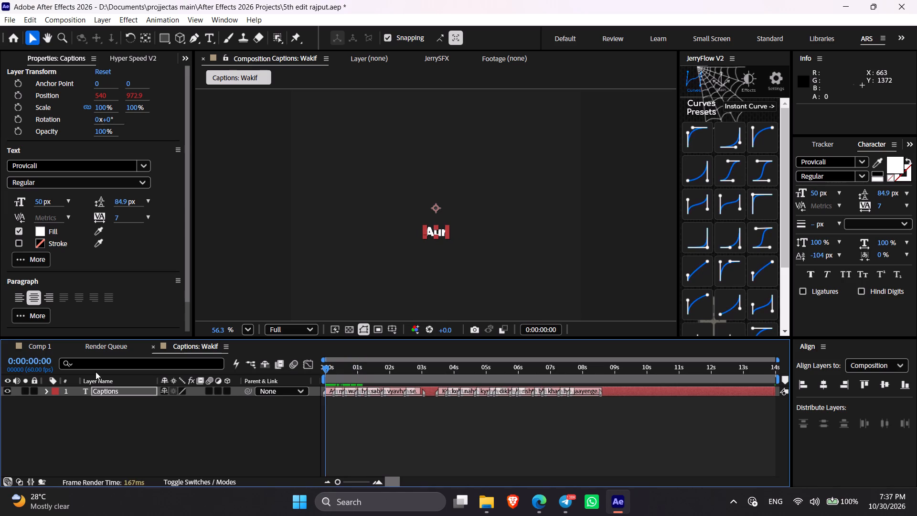
click(35, 348)
click(396, 455)
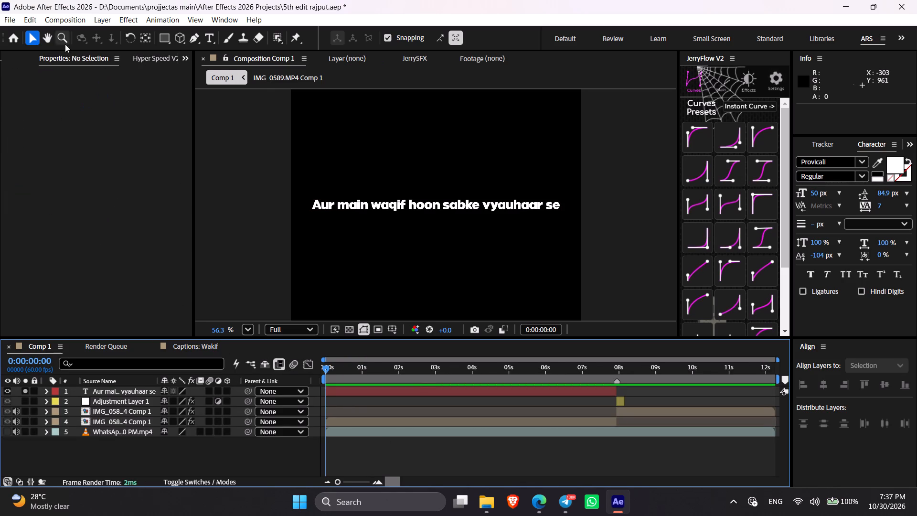
scroll(65, 51, up, 1)
scroll(65, 51, down, 1)
scroll(65, 51, up, 4)
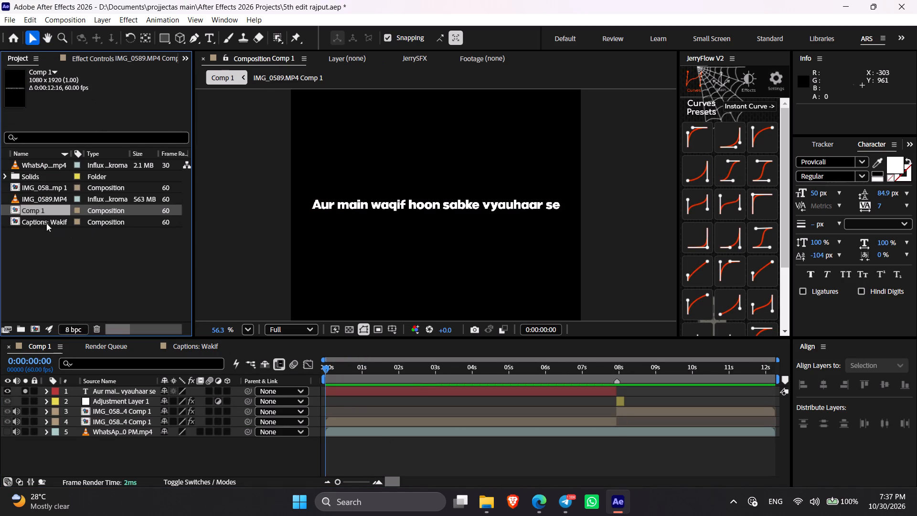
drag(45, 223, 96, 390)
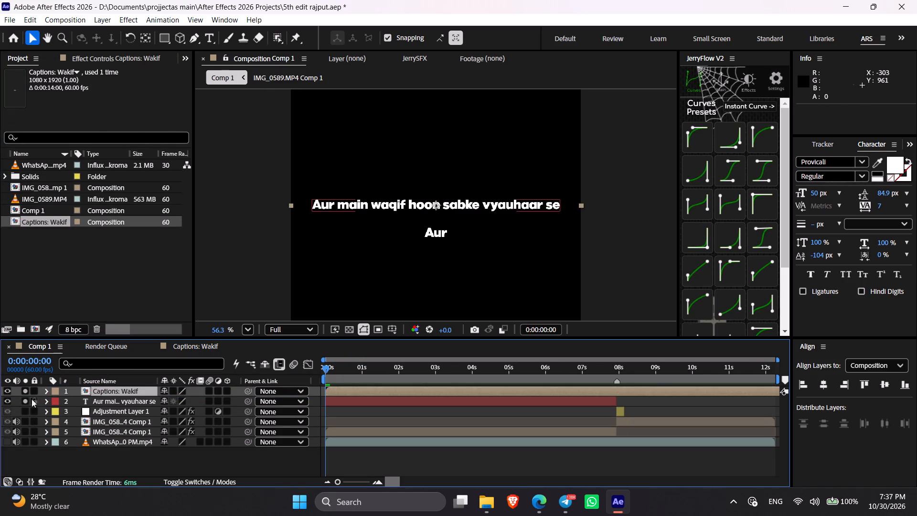
Turn off solo for the "Aur main waqif hoon sabke vyauhaar se" text layer.
key(space)
key(space)
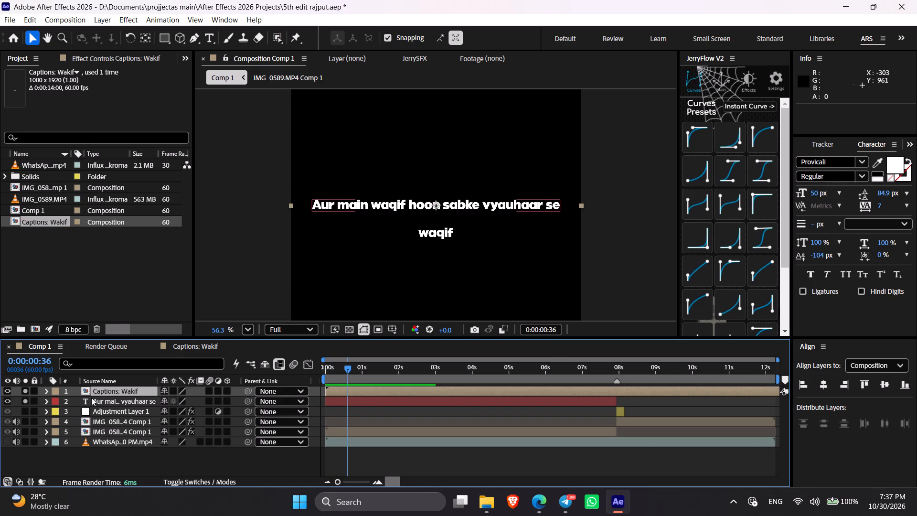
click(29, 400)
Play Comp 1 from the start and replay its last caption words to check their timing.
drag(349, 372, 308, 373)
key(space)
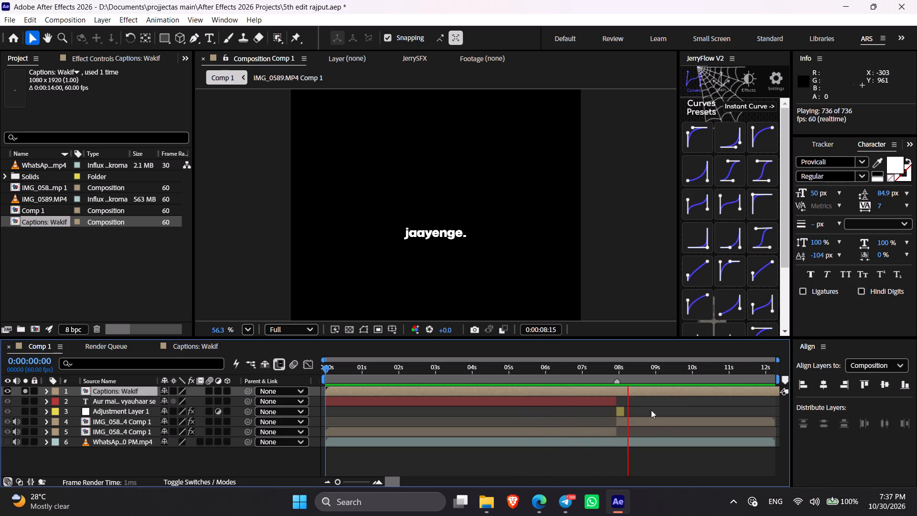
key(space)
click(601, 374)
key(space)
key(space)
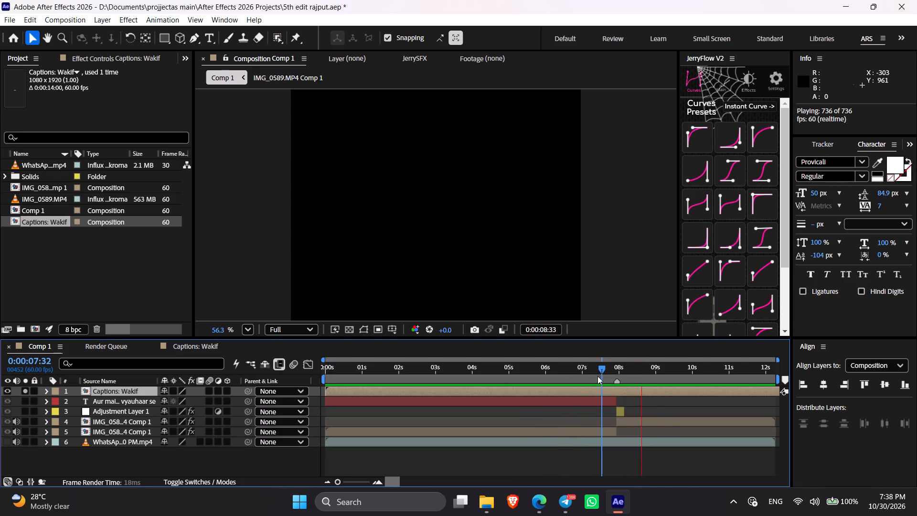
click(586, 374)
key(space)
key(space)
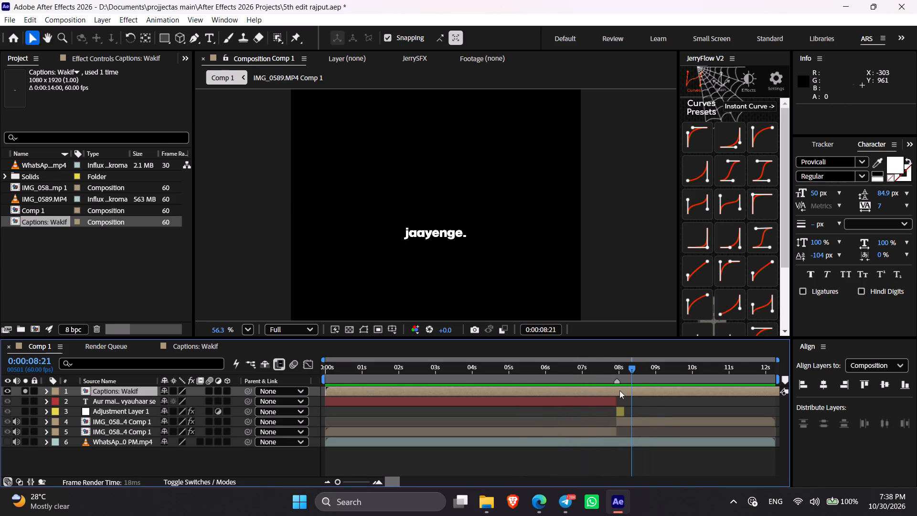
Split the Captions: Wakif layer at 0:00:08:33, delete the trailing piece and trim the remaining layer's end to 0:00:07:55.
drag(635, 372, 643, 375)
click(637, 373)
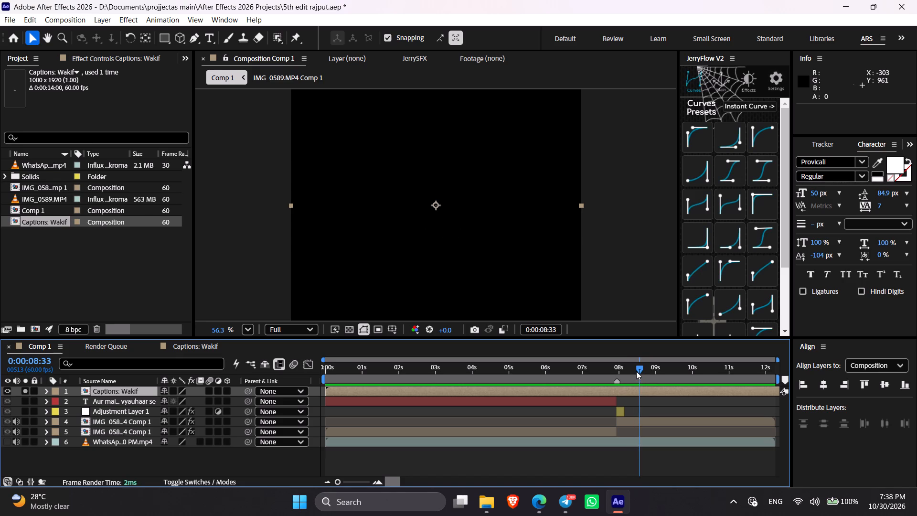
key(ctrl+shift+d)
key(BackSpace)
shift+click(612, 373)
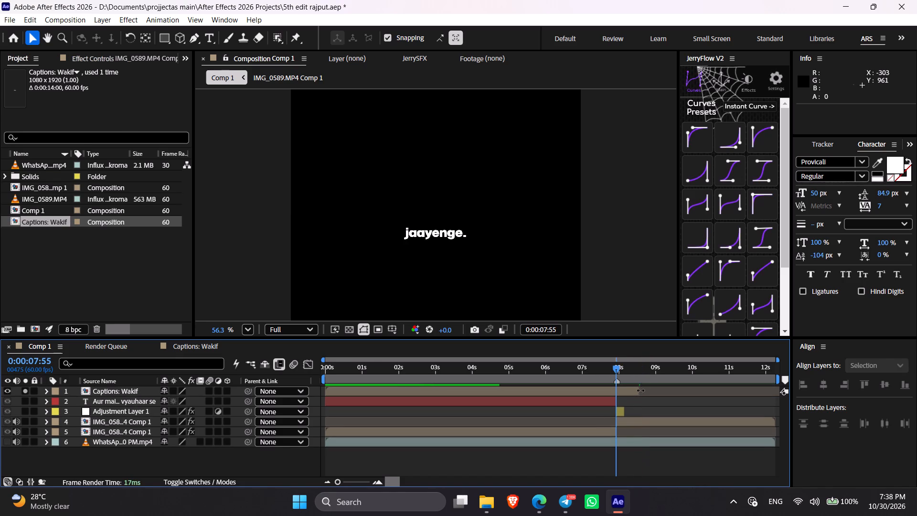
alt+drag(640, 391, 615, 397)
Play the trimmed captions from the start of Comp 1 to check the word timing against the audio.
drag(379, 361, 268, 382)
drag(332, 375, 291, 374)
key(space)
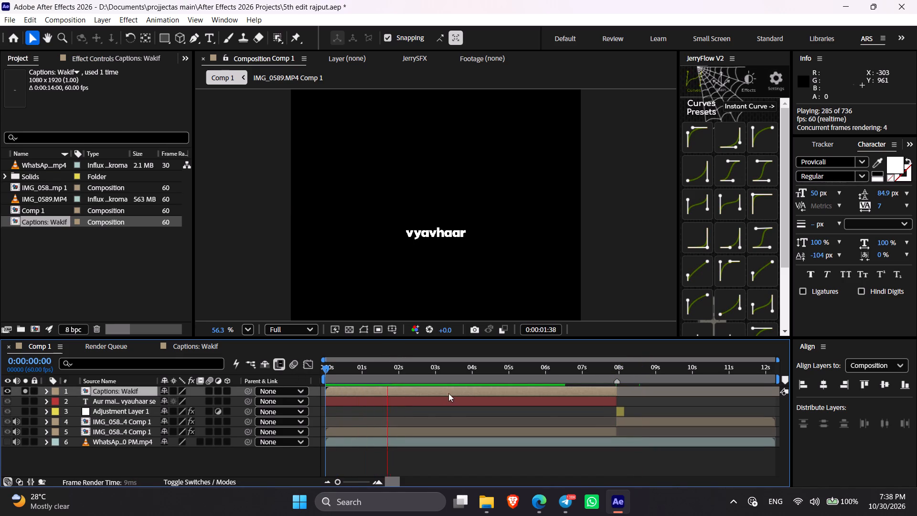
key(space)
click(391, 376)
key(space)
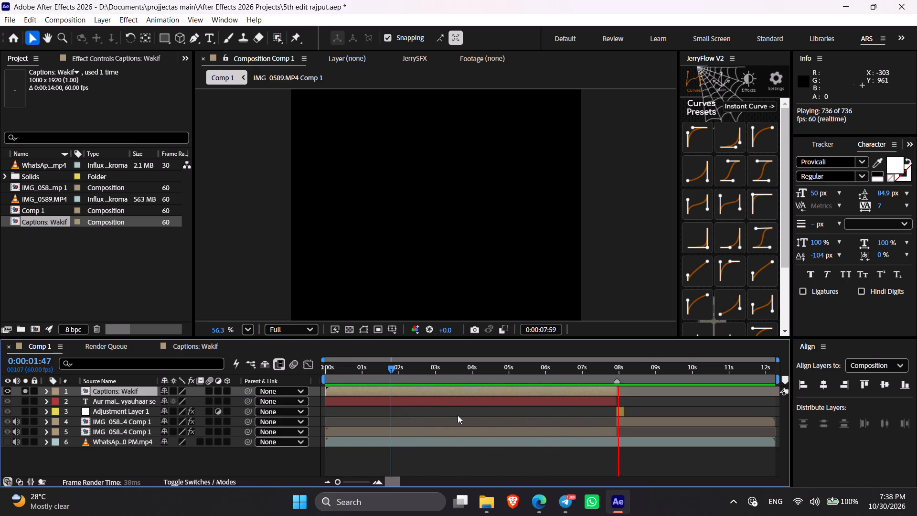
key(space)
drag(327, 378, 313, 377)
key(space)
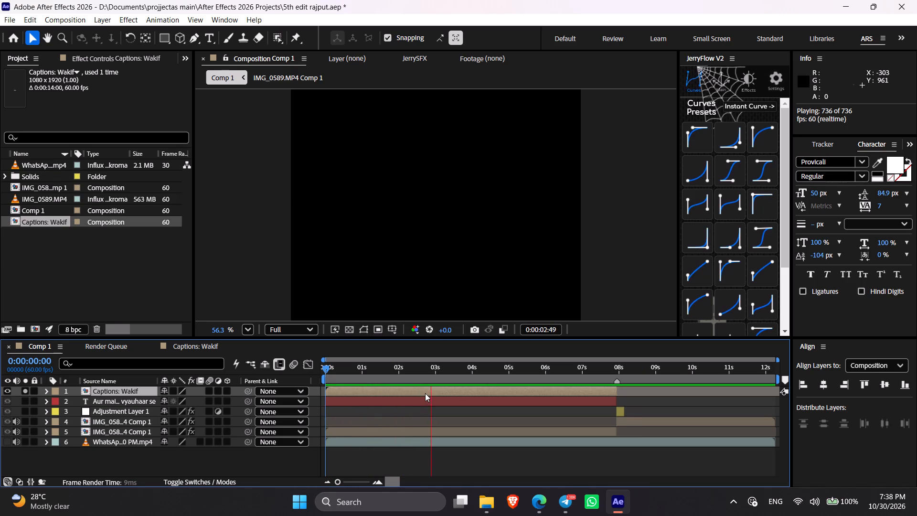
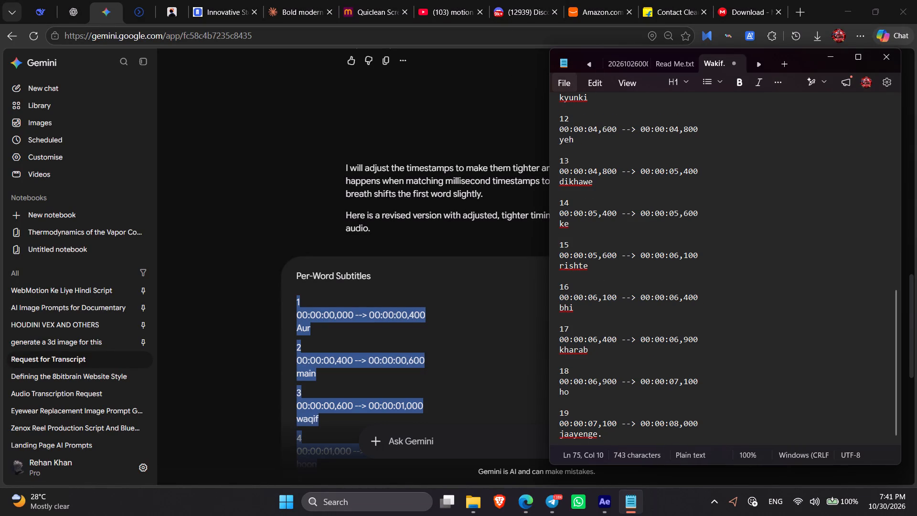
click(568, 80)
click(565, 86)
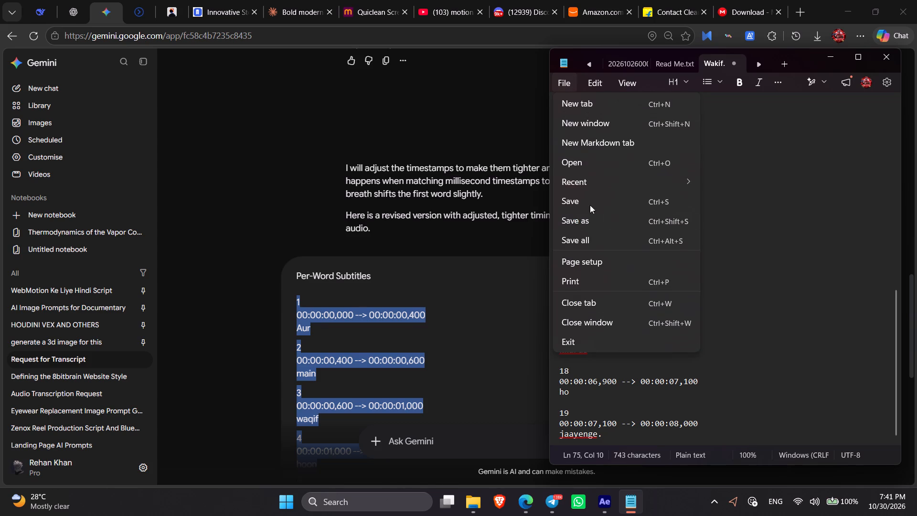
click(585, 200)
click(887, 60)
click(627, 504)
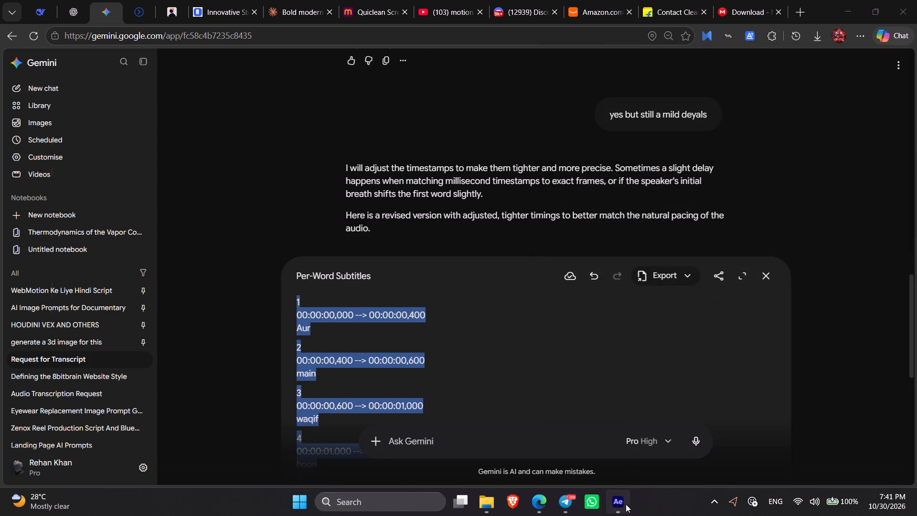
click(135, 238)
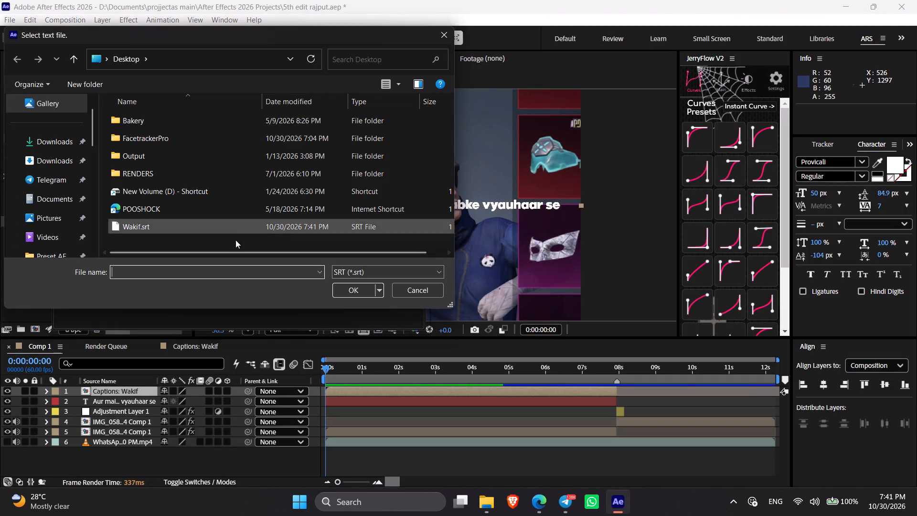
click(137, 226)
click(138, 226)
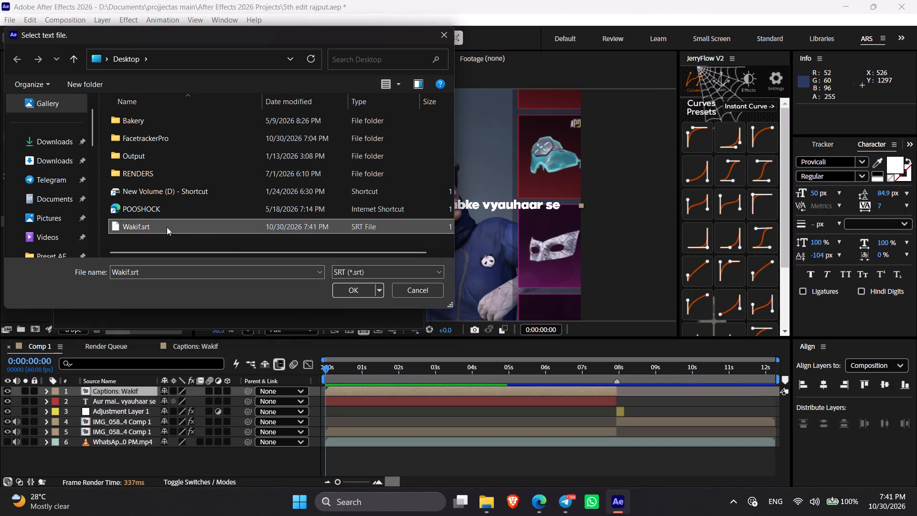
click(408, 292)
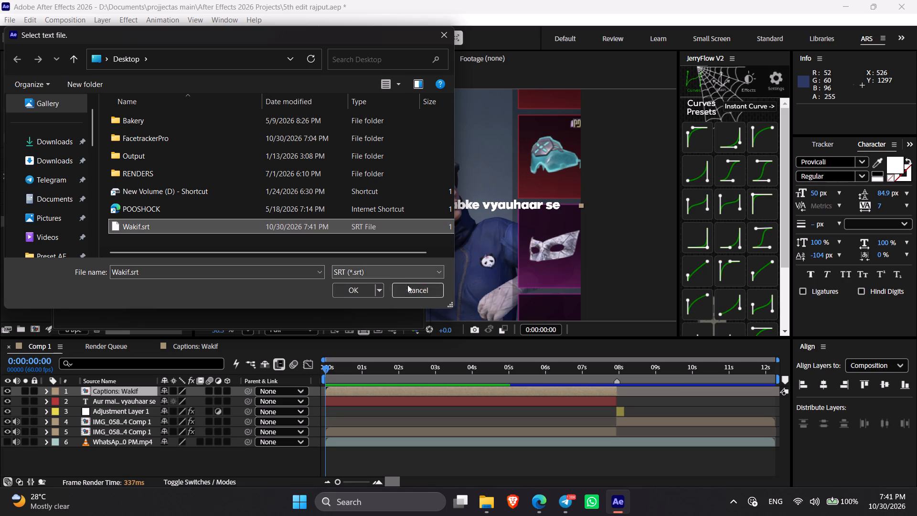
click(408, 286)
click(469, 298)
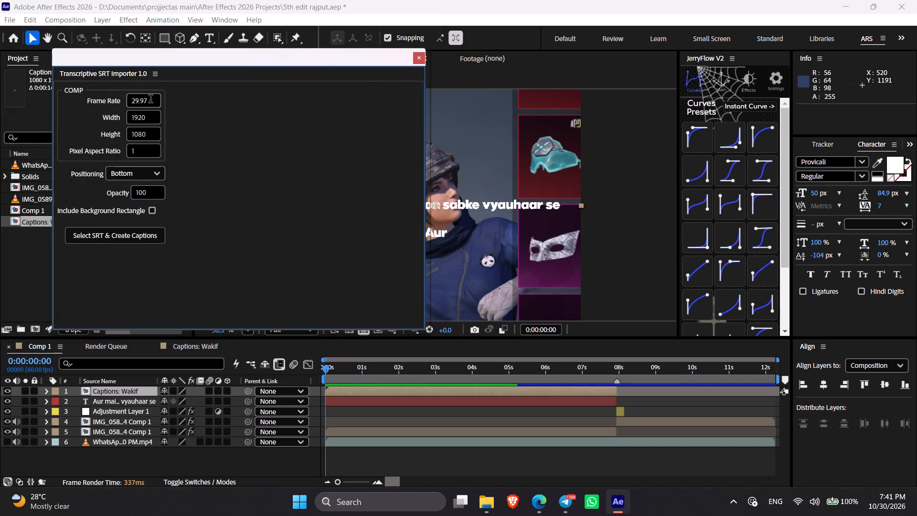
Set the SRT importer's comp to width 1080, height 1920 and frame rate 60.
drag(153, 120, 127, 119)
text(108)
key(0)
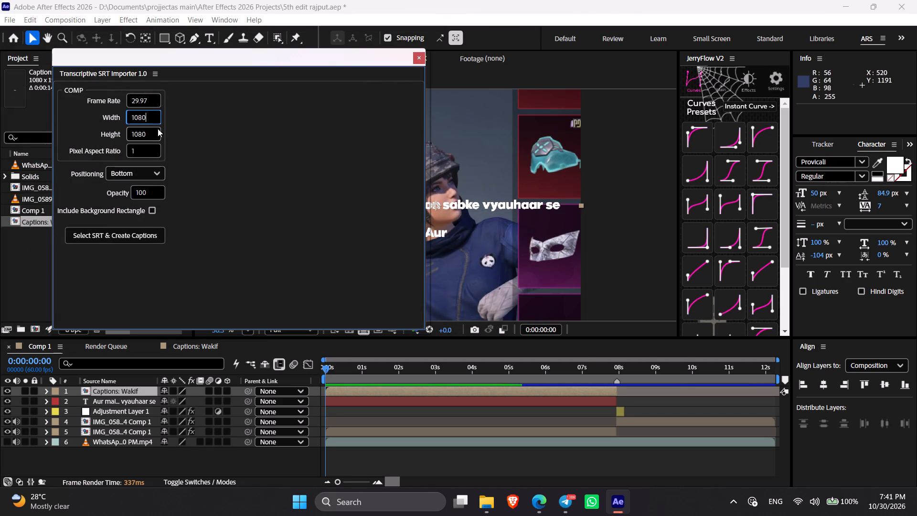
drag(144, 136, 121, 136)
text(192)
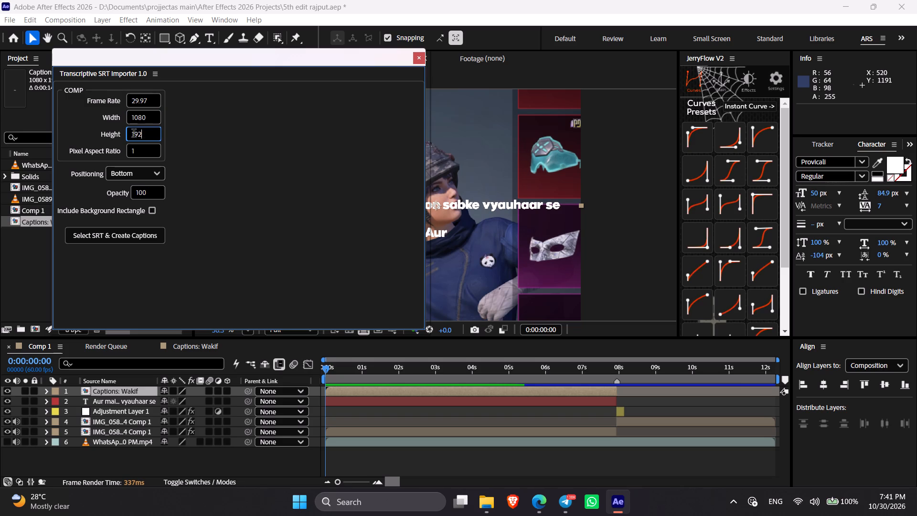
key(0)
drag(149, 97, 111, 97)
key(6)
key(0)
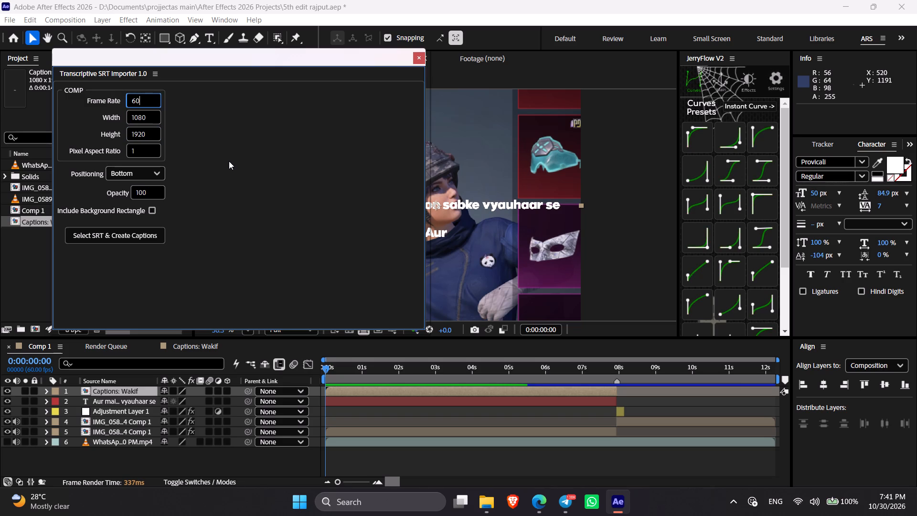
click(236, 170)
Create captions from the updated Wakif.srt on the desktop and close the SRT importer.
click(138, 237)
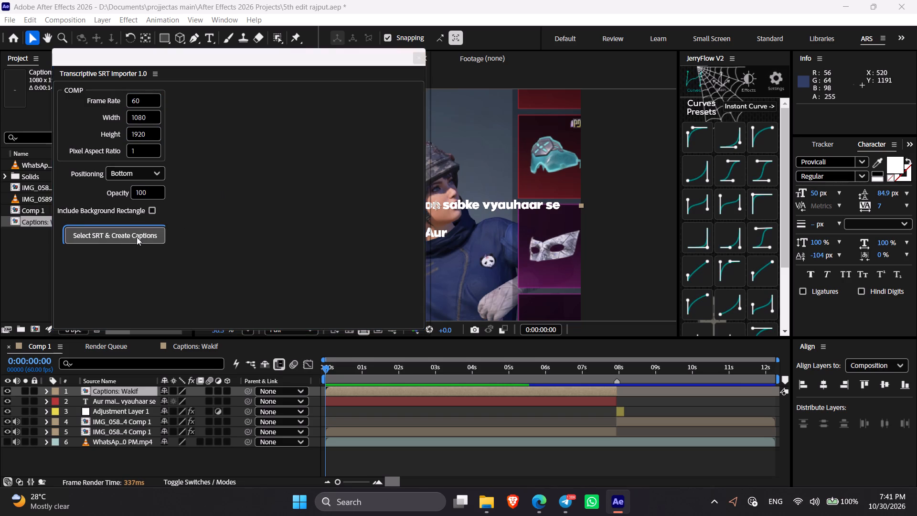
double_click(154, 224)
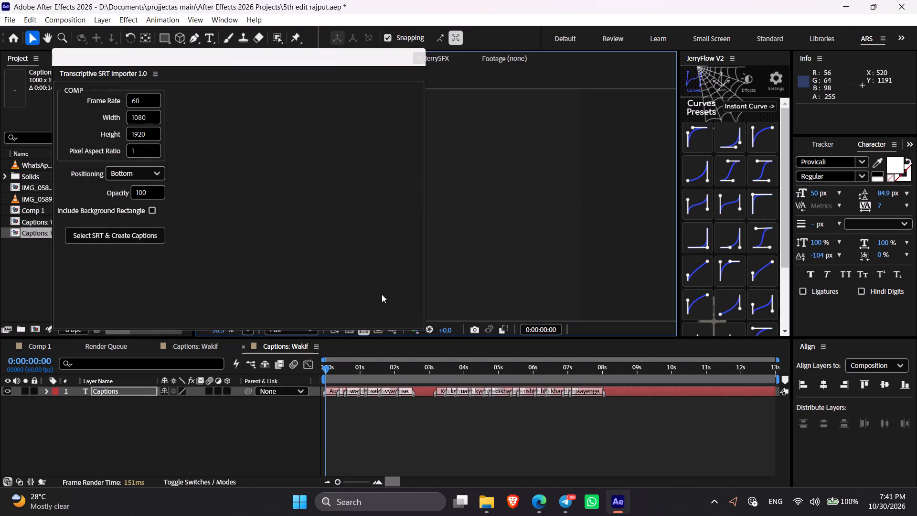
click(419, 61)
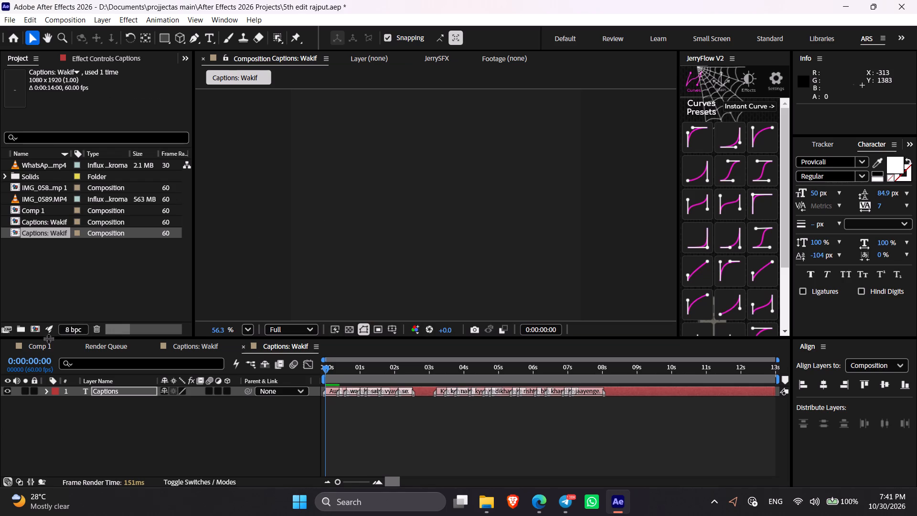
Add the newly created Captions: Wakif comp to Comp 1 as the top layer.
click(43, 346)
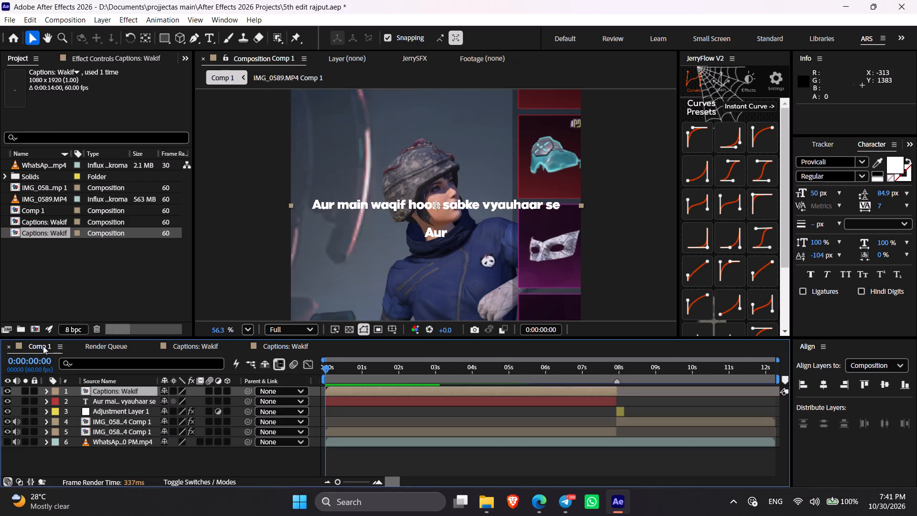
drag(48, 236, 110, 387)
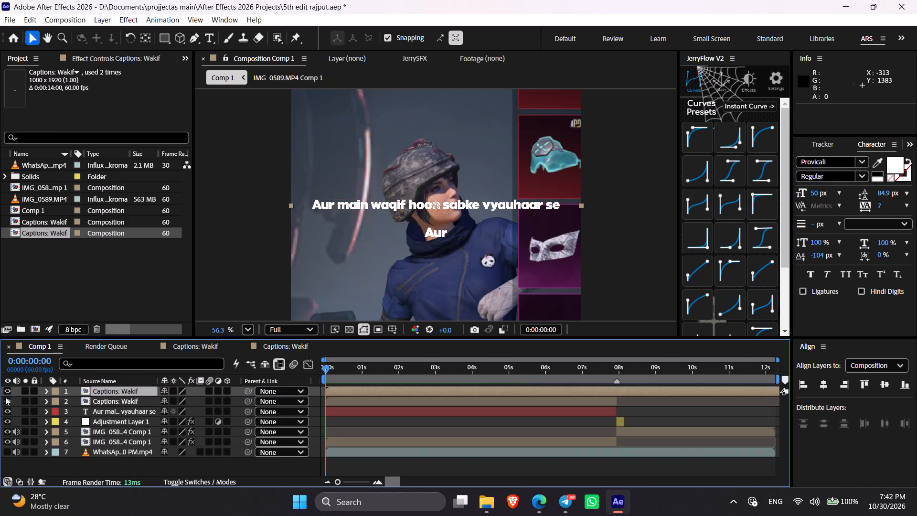
Solo the new top Captions: Wakif layer and preview its word timing from the start of Comp 1.
click(4, 397)
key(space)
key(space)
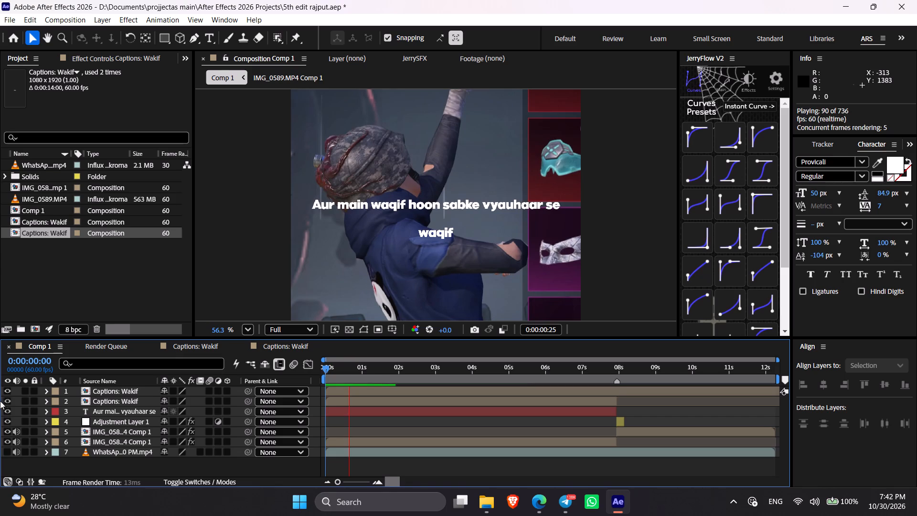
click(24, 391)
key(space)
drag(346, 376, 324, 376)
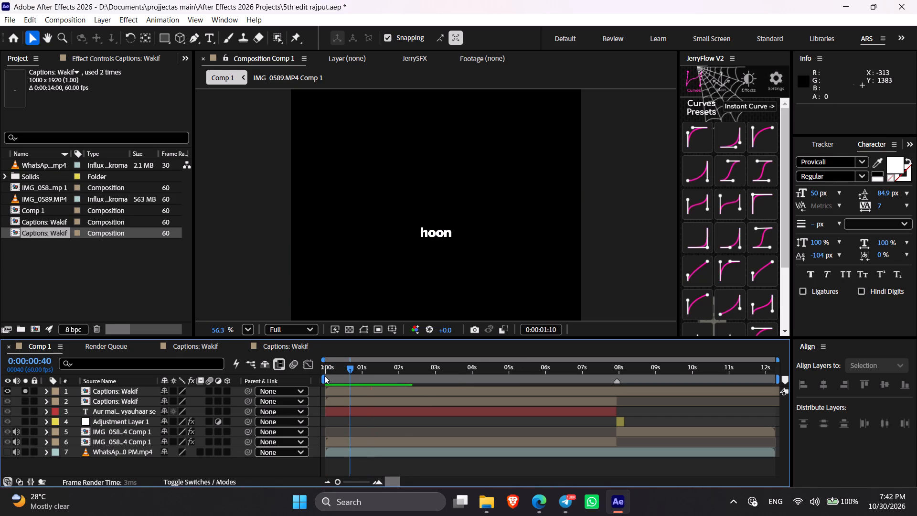
drag(324, 376, 321, 375)
key(space)
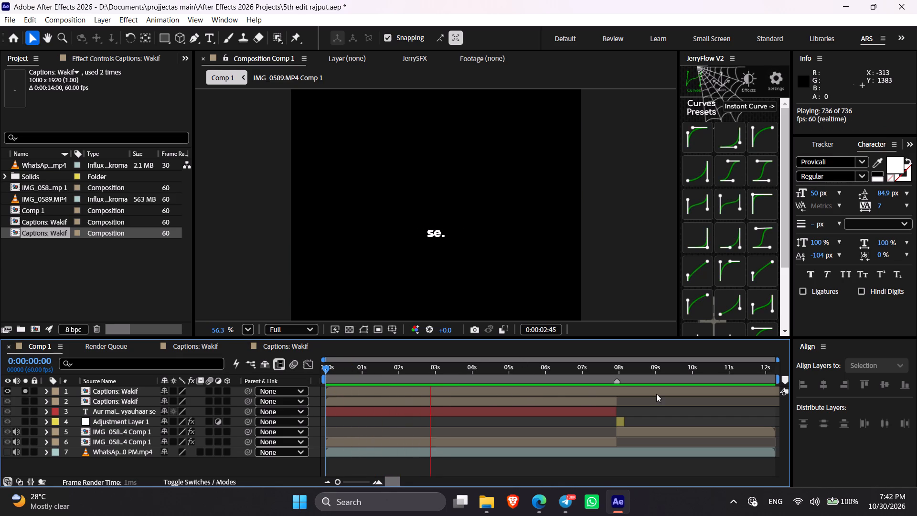
key(space)
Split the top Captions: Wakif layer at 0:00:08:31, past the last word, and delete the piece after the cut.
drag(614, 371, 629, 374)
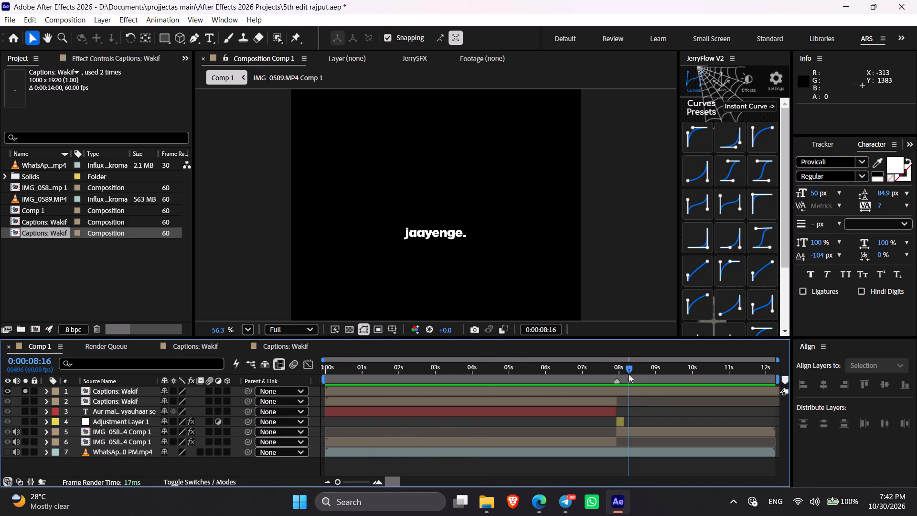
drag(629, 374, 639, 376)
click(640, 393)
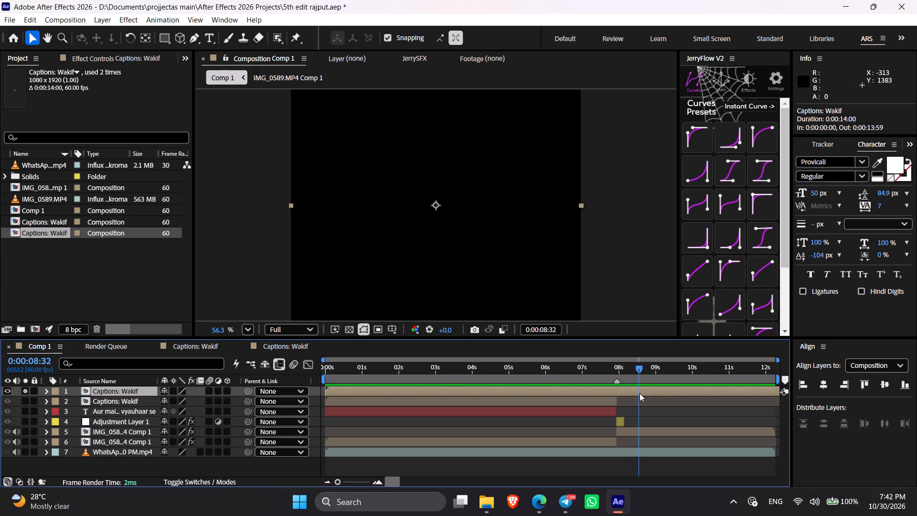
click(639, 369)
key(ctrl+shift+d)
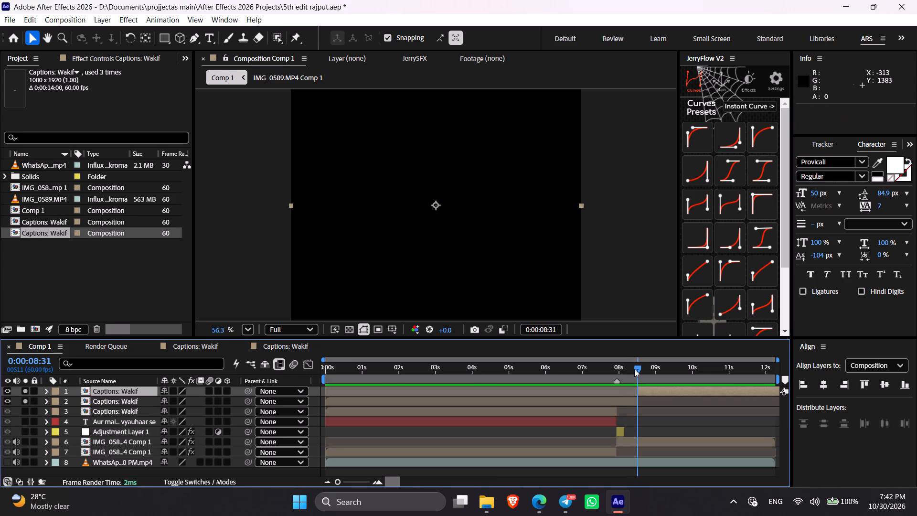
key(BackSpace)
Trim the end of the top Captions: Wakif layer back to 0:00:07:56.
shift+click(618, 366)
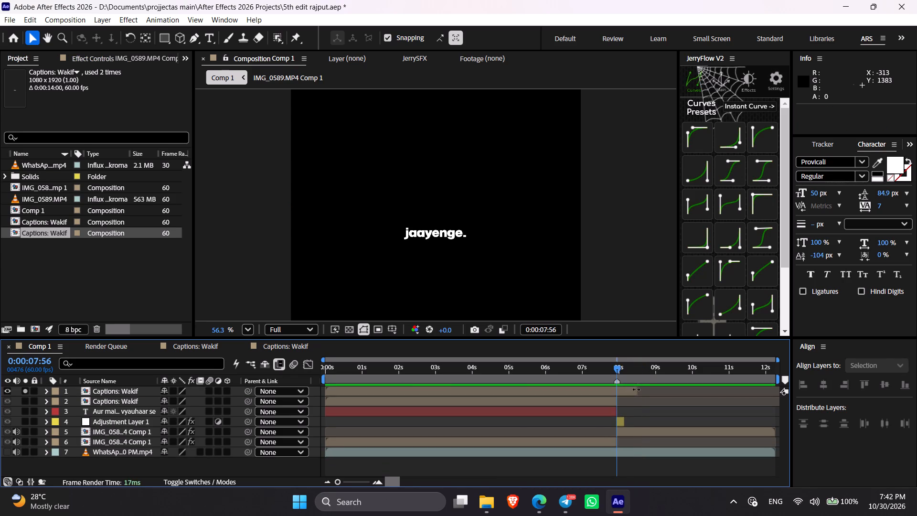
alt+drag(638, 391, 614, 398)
Preview the soloed captions from the start and again from 0:00:02:16, and return the playhead to the start.
drag(360, 374, 313, 367)
key(space)
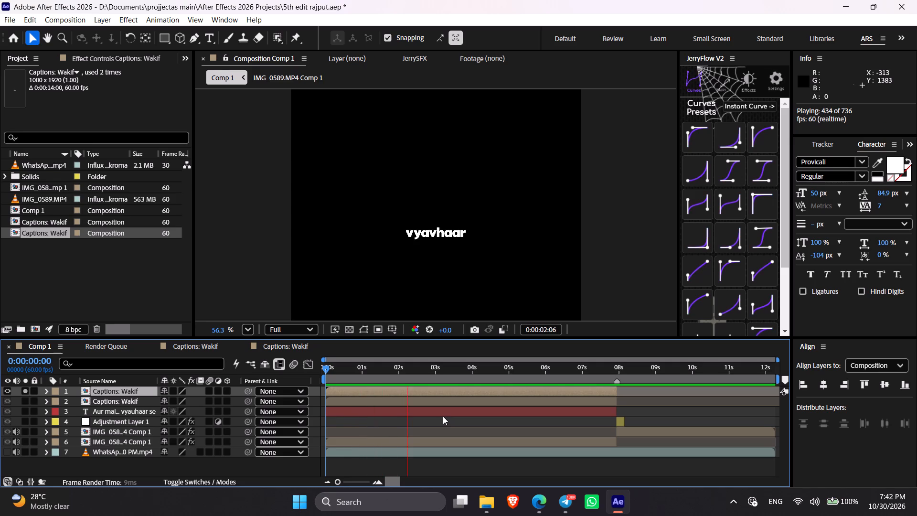
key(space)
click(411, 365)
key(space)
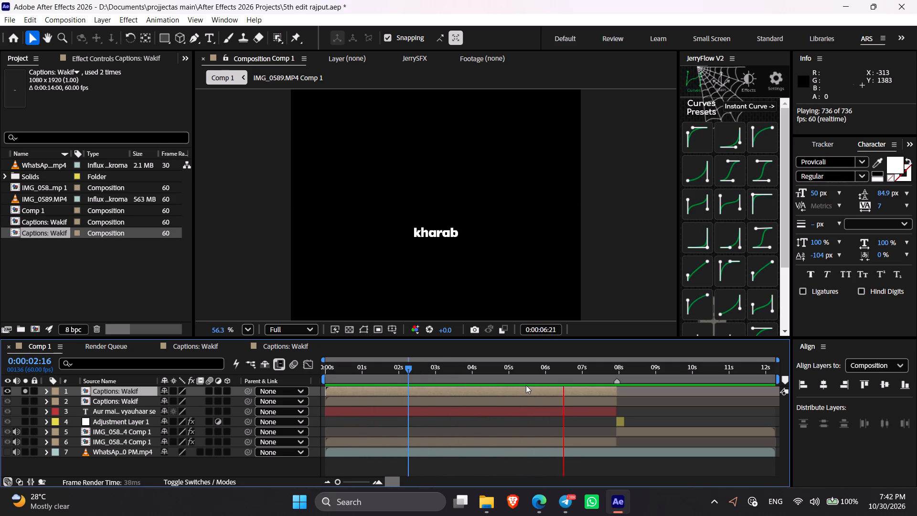
key(space)
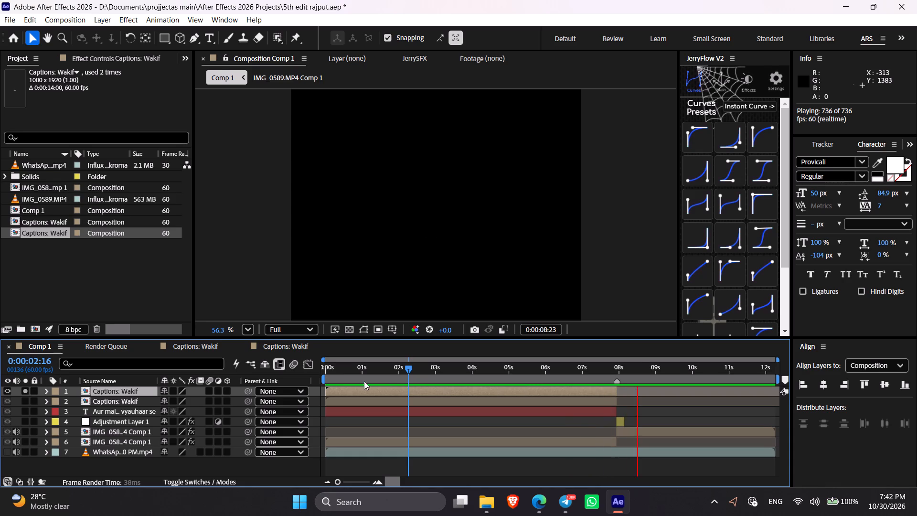
drag(341, 371, 298, 371)
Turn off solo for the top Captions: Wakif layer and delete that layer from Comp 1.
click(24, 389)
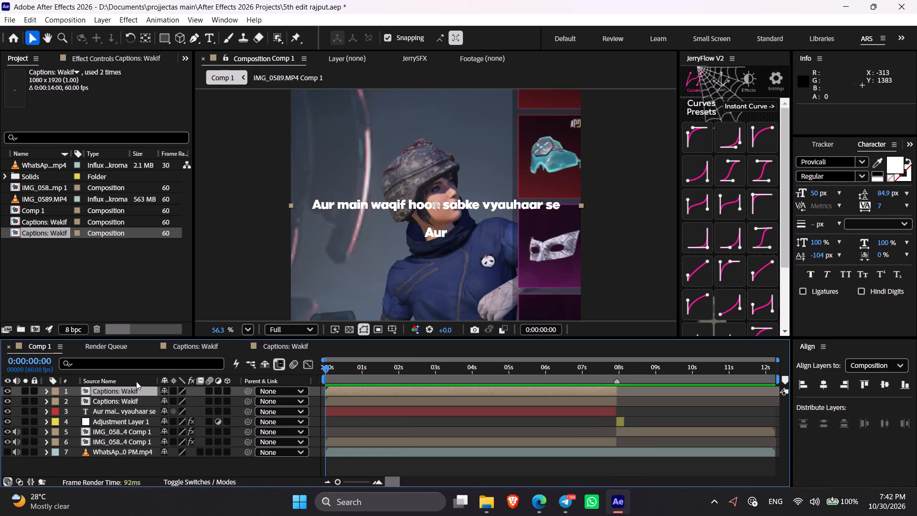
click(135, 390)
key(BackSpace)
Solo the remaining Captions: Wakif layer and briefly preview its timing against the audio.
click(26, 389)
key(space)
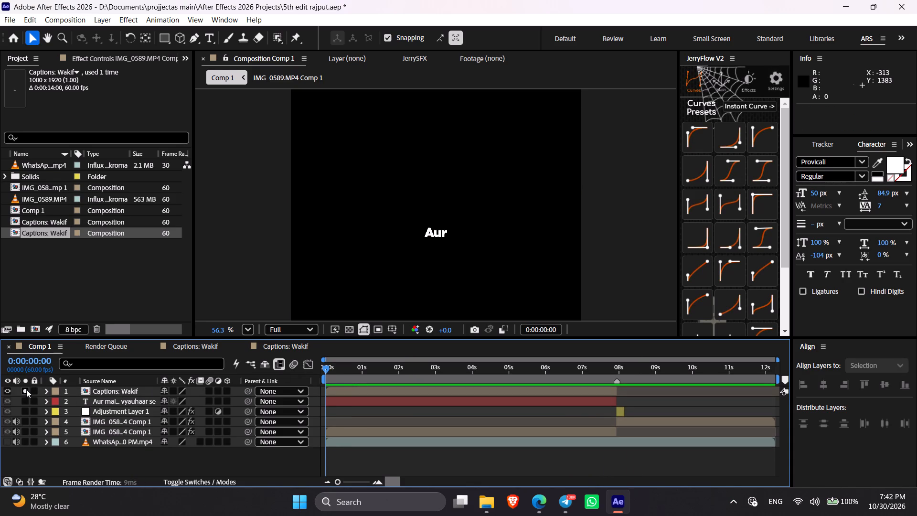
key(space)
Open the remaining Captions: Wakif layer's comp, return its playhead to the start and reveal the Captions text layer's modified properties and expressions.
double_click(349, 389)
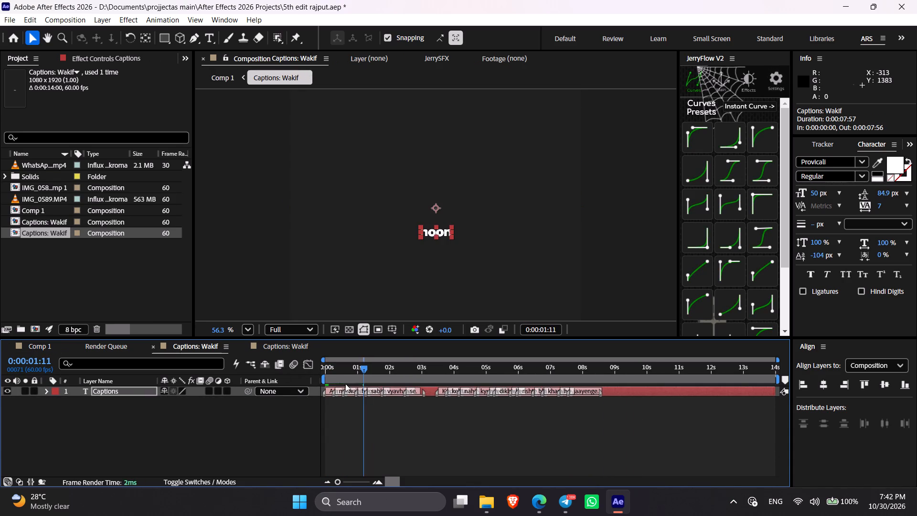
drag(335, 372, 310, 372)
click(636, 387)
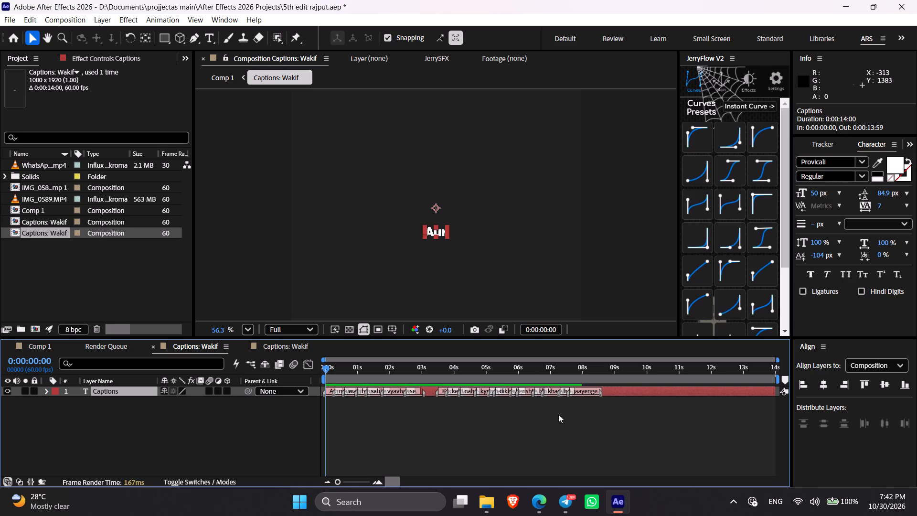
click(519, 419)
click(633, 390)
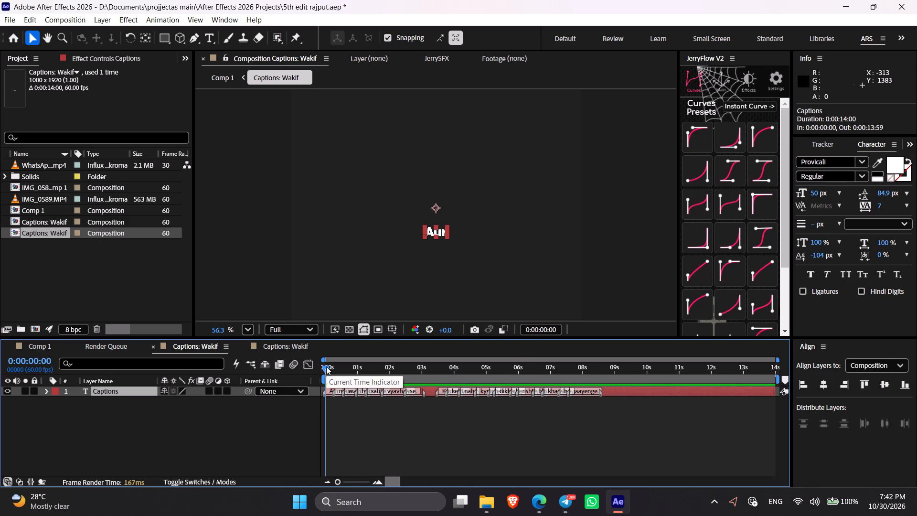
key(e)
click(46, 389)
text(uu)
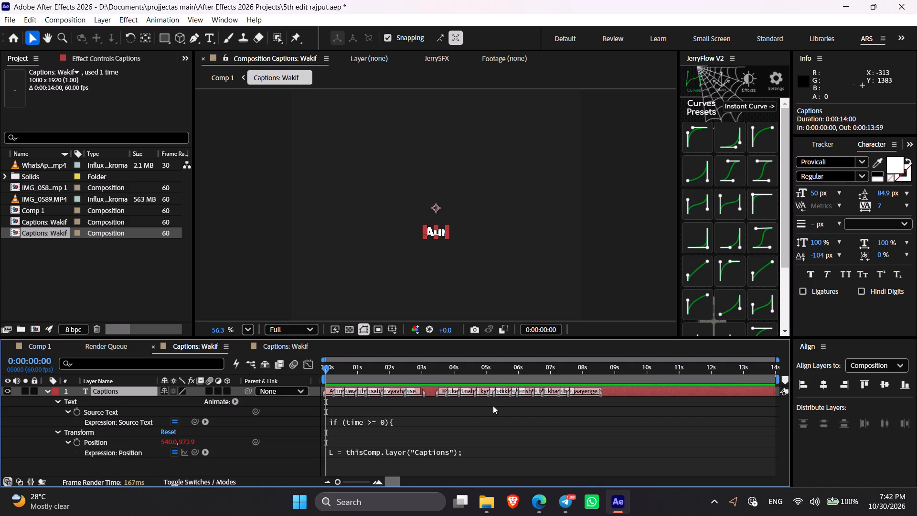
key(u)
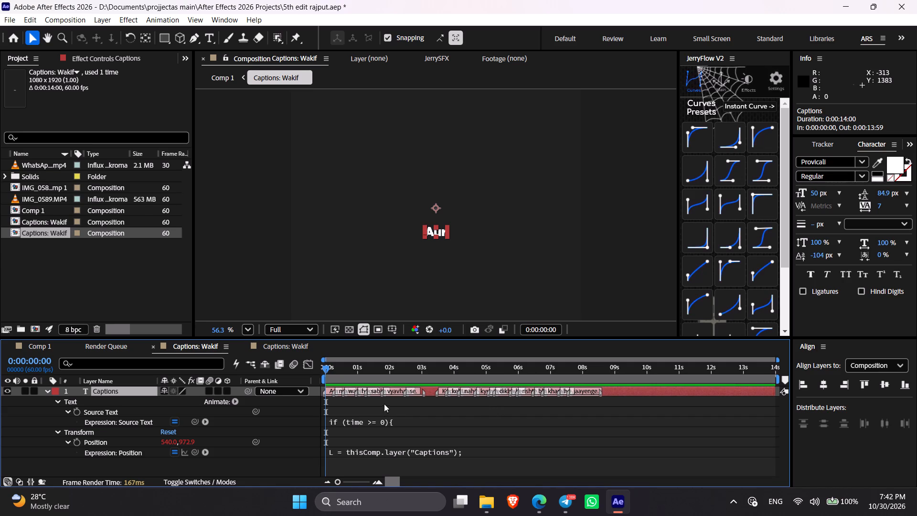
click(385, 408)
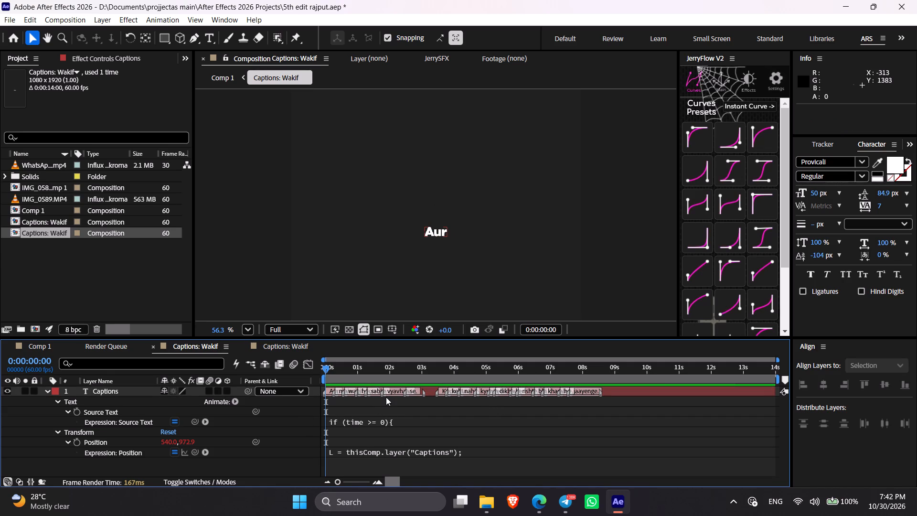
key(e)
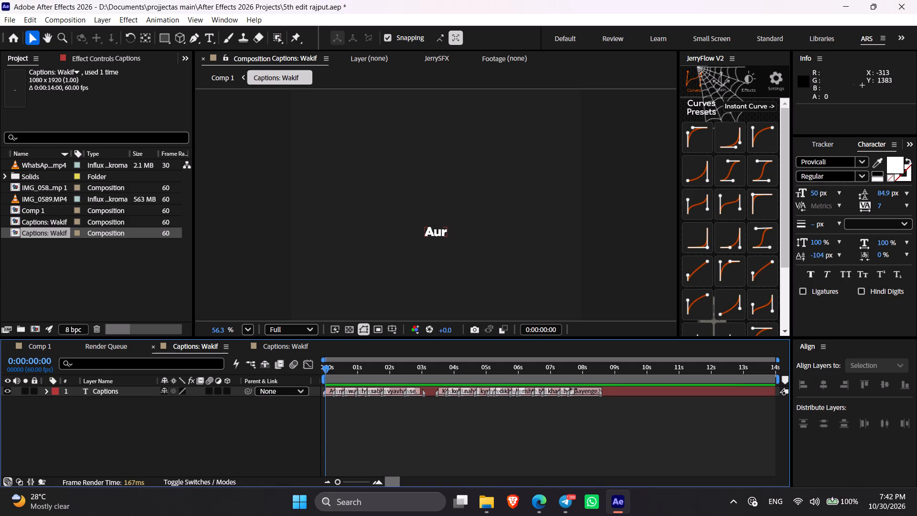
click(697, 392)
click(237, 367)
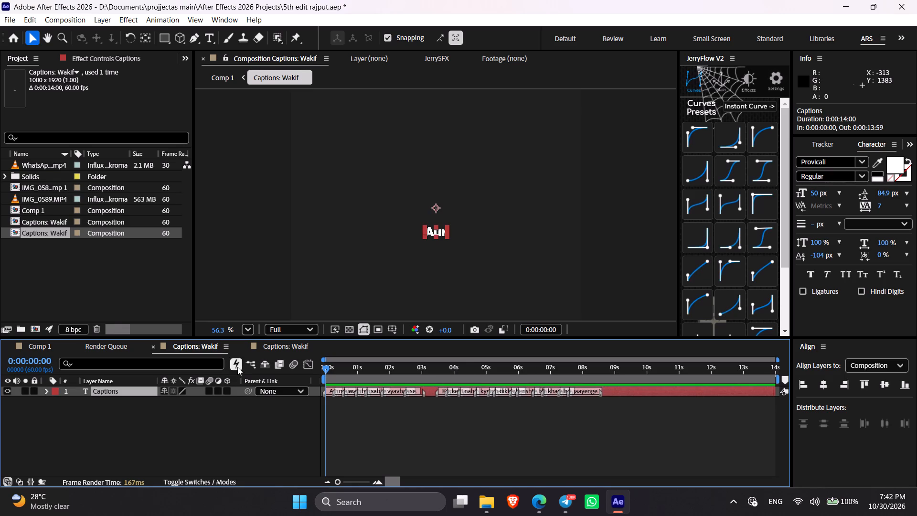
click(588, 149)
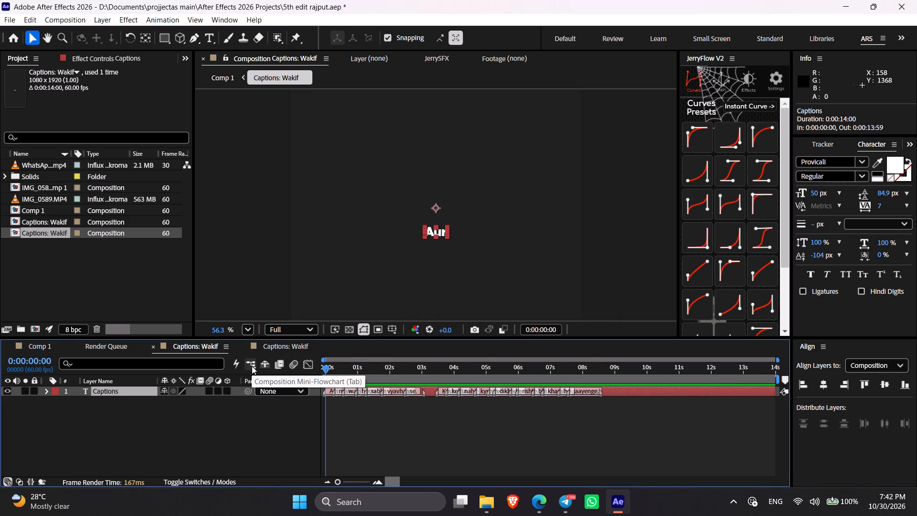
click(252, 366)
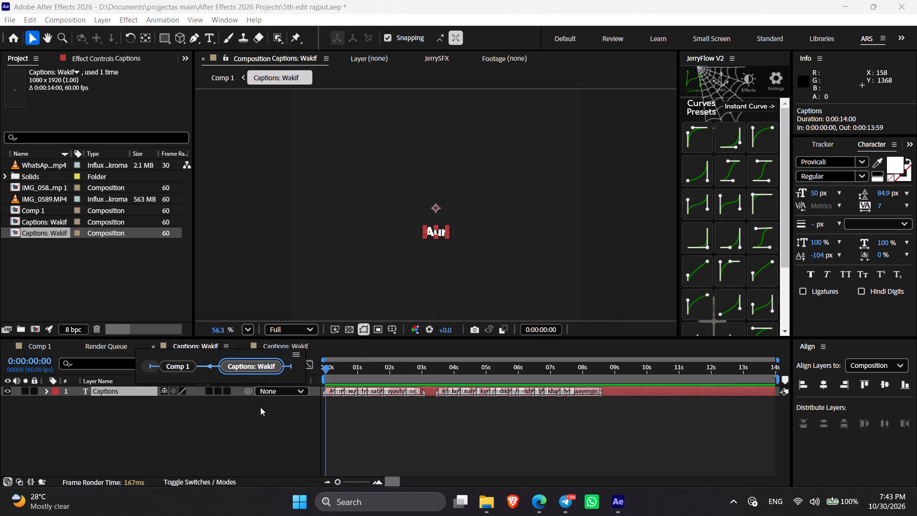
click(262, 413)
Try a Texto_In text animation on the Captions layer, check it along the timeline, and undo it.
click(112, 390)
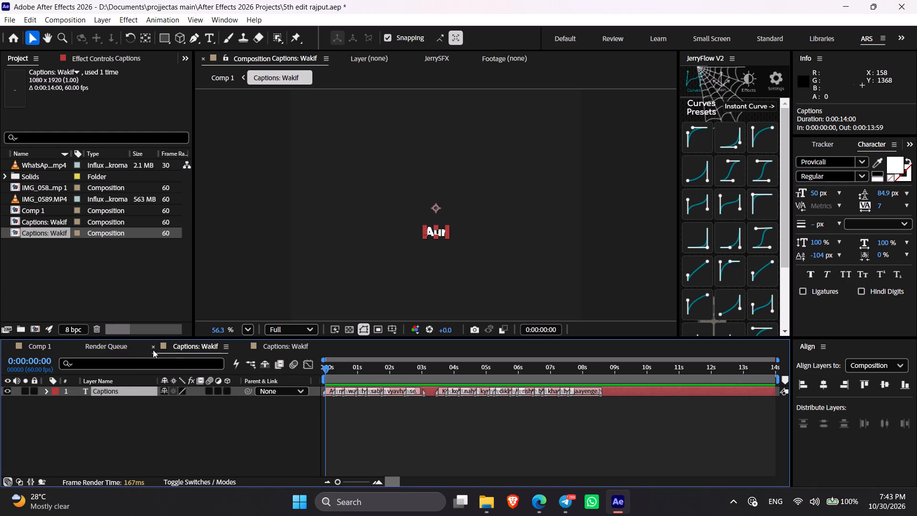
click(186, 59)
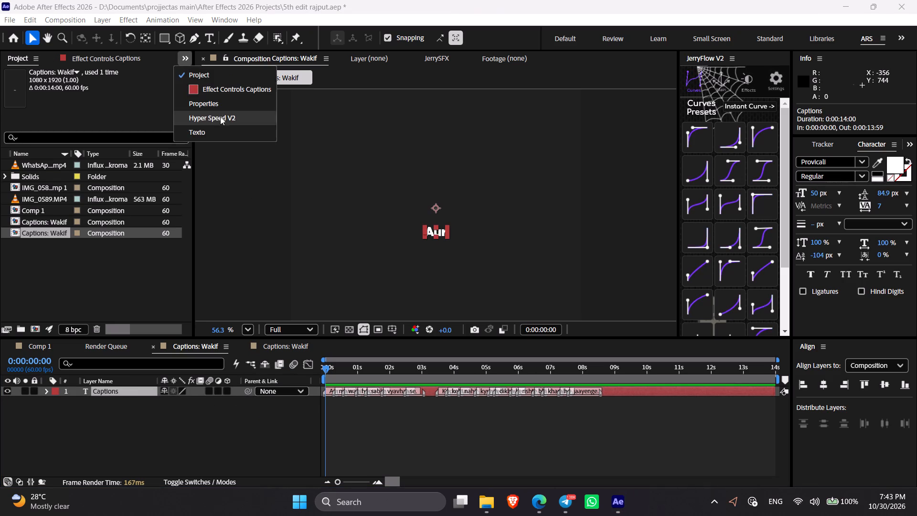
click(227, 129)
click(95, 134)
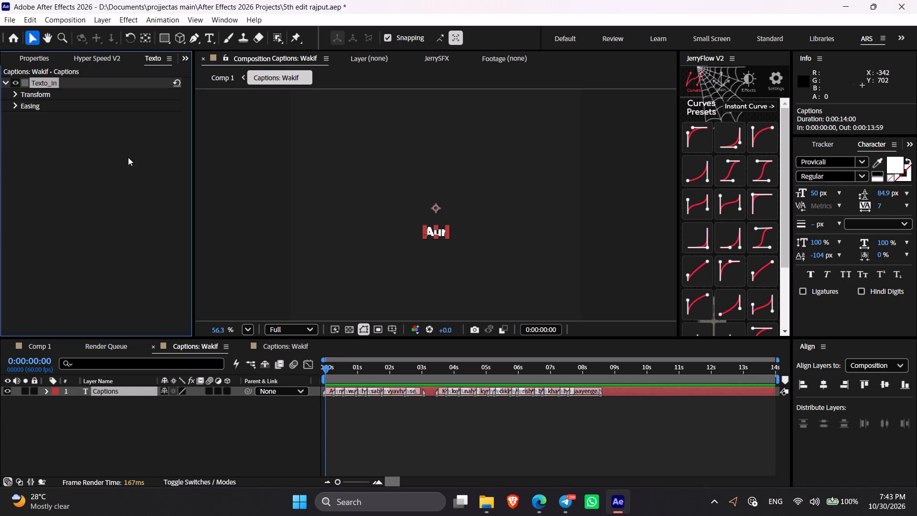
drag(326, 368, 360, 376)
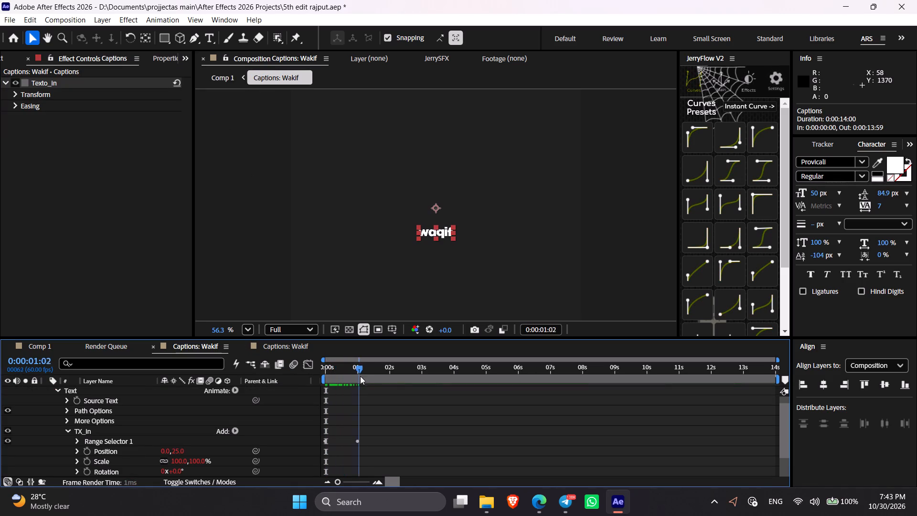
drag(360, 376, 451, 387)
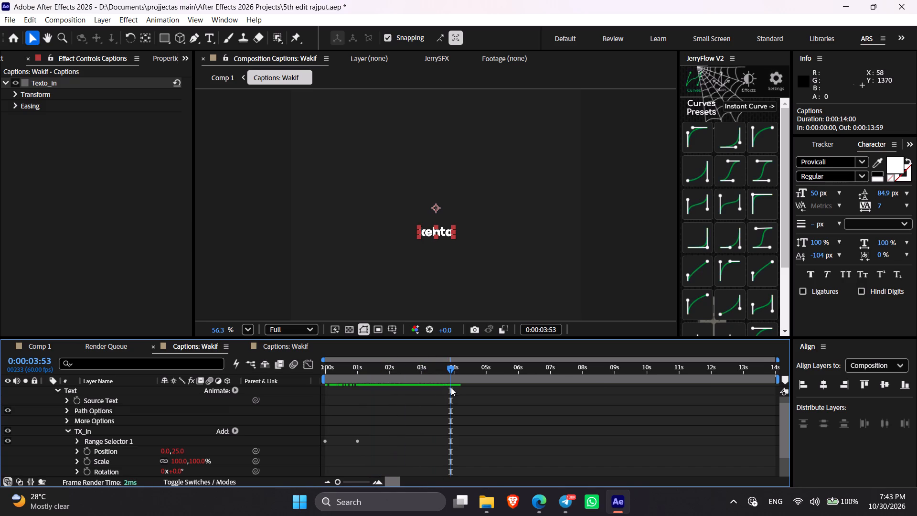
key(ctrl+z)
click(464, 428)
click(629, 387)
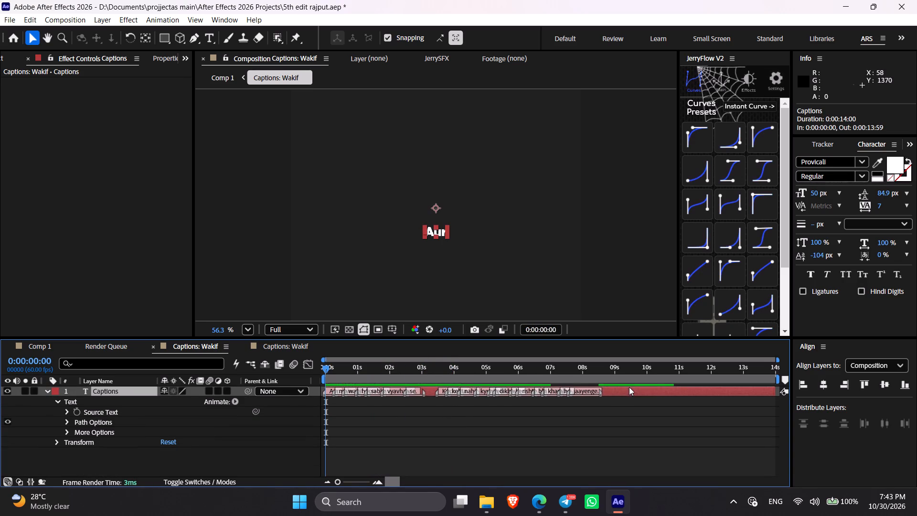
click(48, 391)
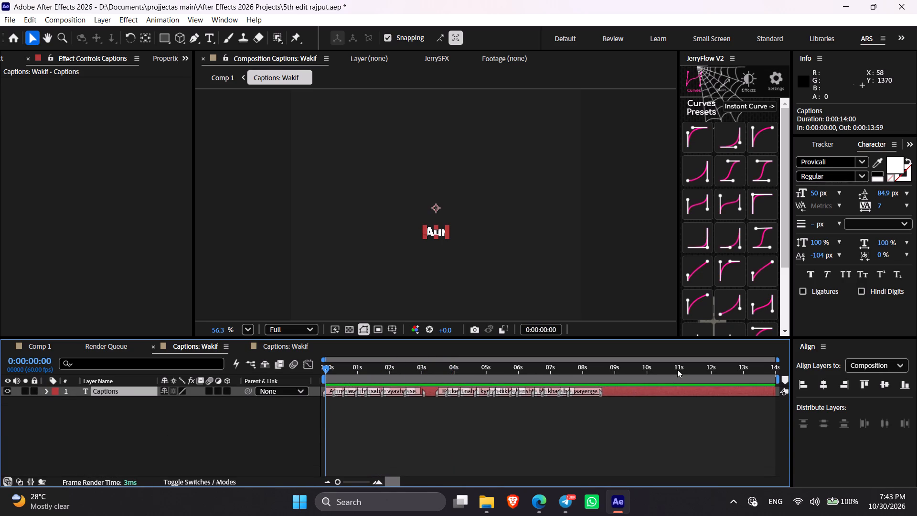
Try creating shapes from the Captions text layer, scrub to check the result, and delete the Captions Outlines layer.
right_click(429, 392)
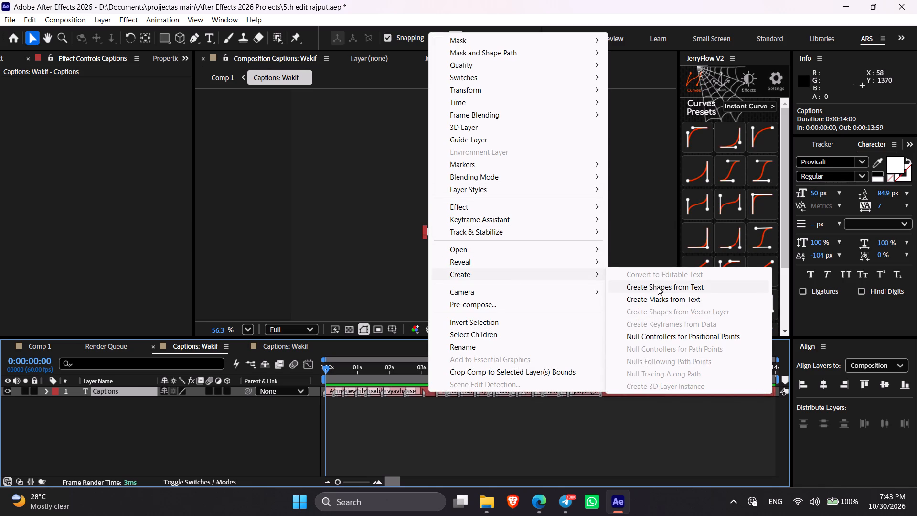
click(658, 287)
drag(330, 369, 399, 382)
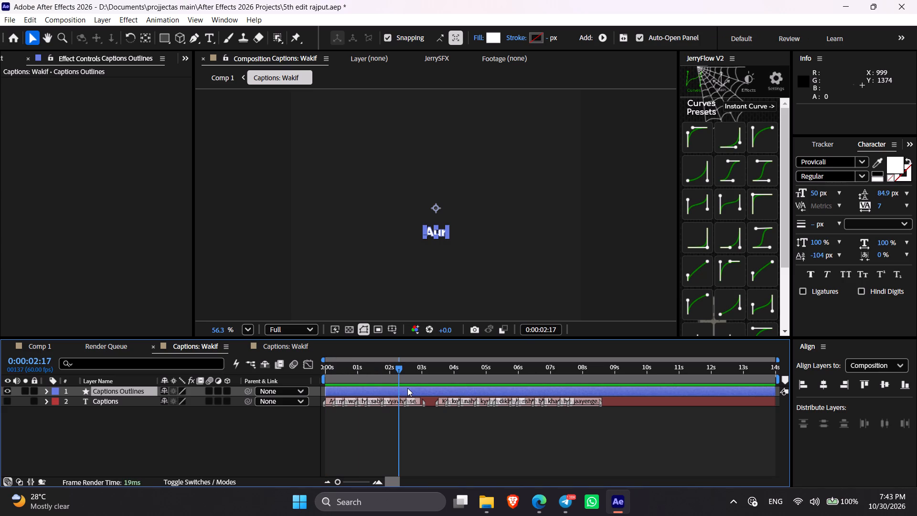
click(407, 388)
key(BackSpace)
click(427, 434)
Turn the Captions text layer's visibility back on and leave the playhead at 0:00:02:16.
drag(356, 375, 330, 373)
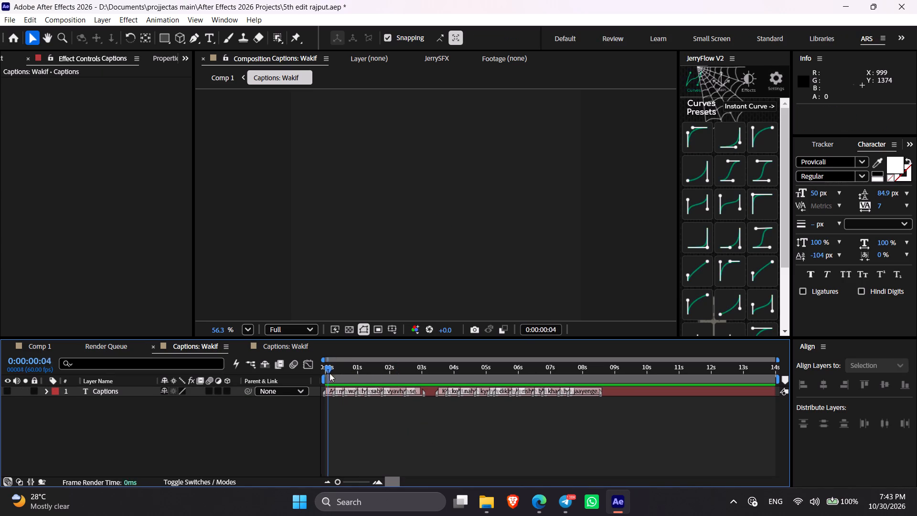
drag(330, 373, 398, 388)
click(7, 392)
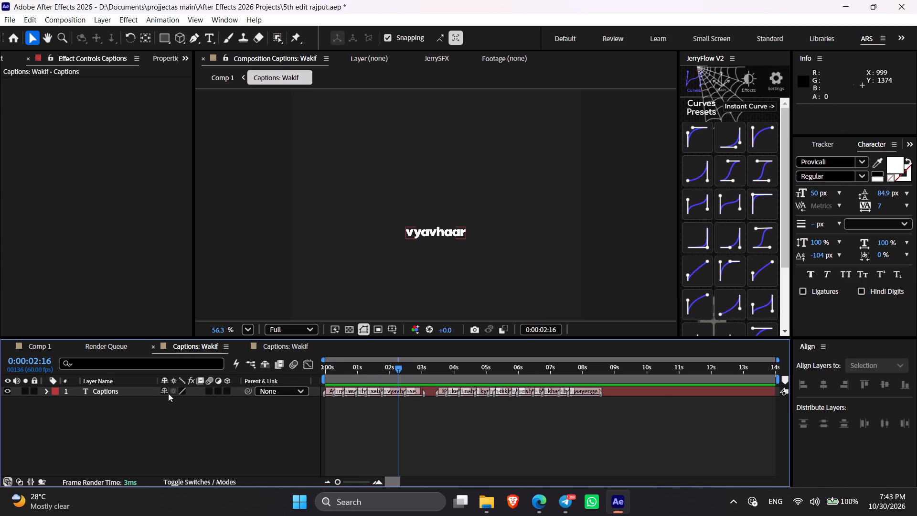
click(651, 388)
drag(416, 374, 446, 378)
key(Print)
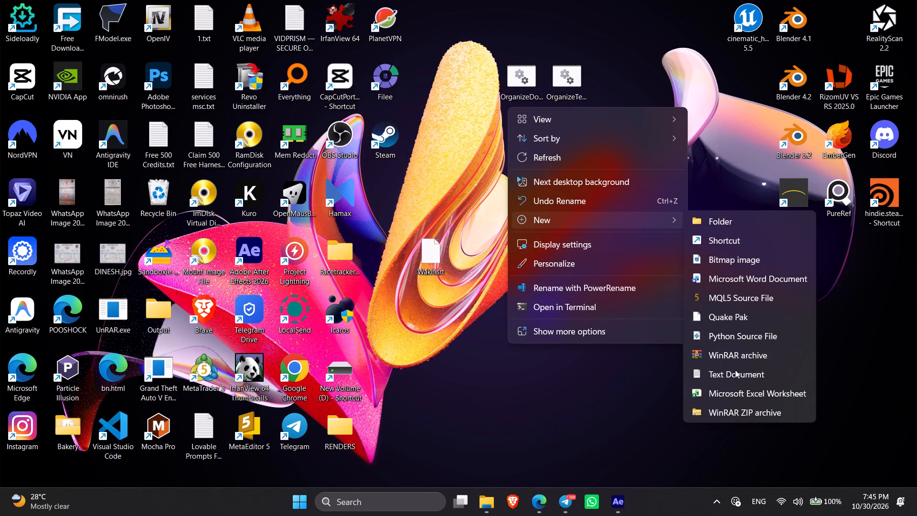
click(735, 370)
click(591, 329)
double_click(523, 373)
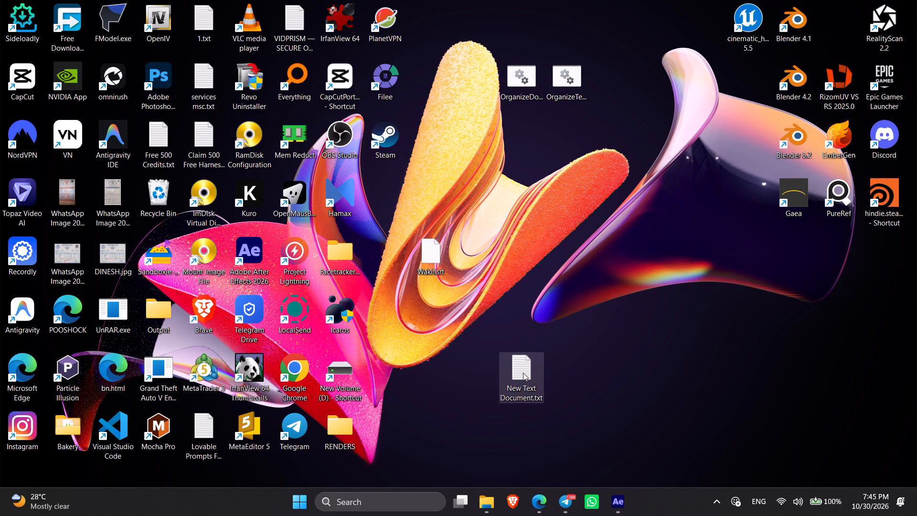
key(ctrl+v)
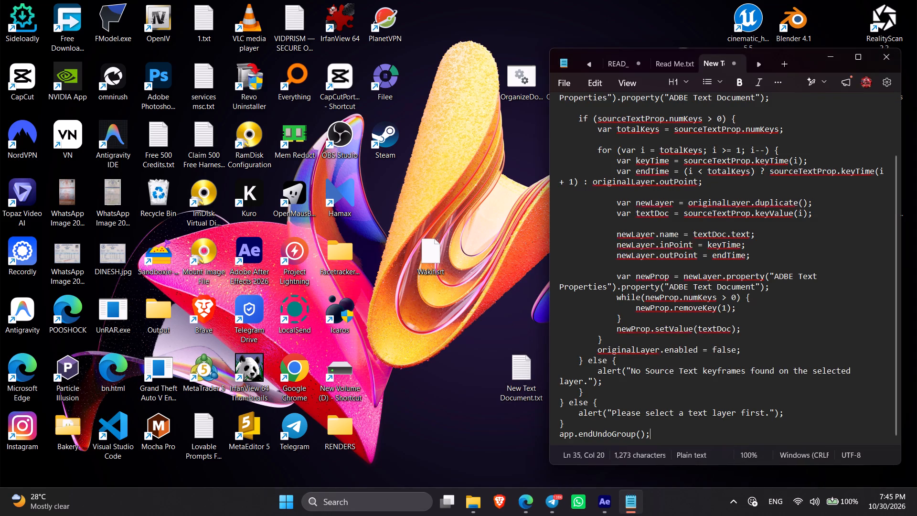
click(556, 73)
click(594, 205)
click(885, 58)
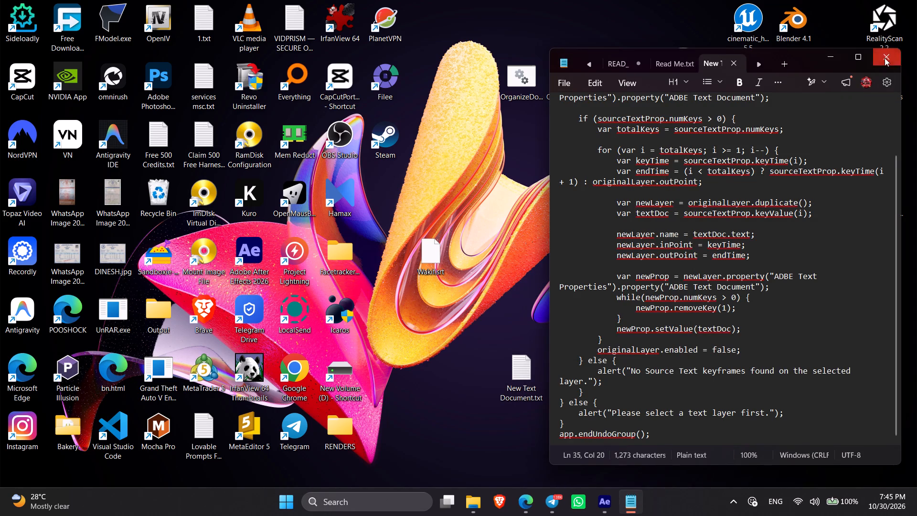
Rename the new desktop text document as "Text Split.jsxbin", accepting the extension change.
click(531, 363)
right_click(531, 363)
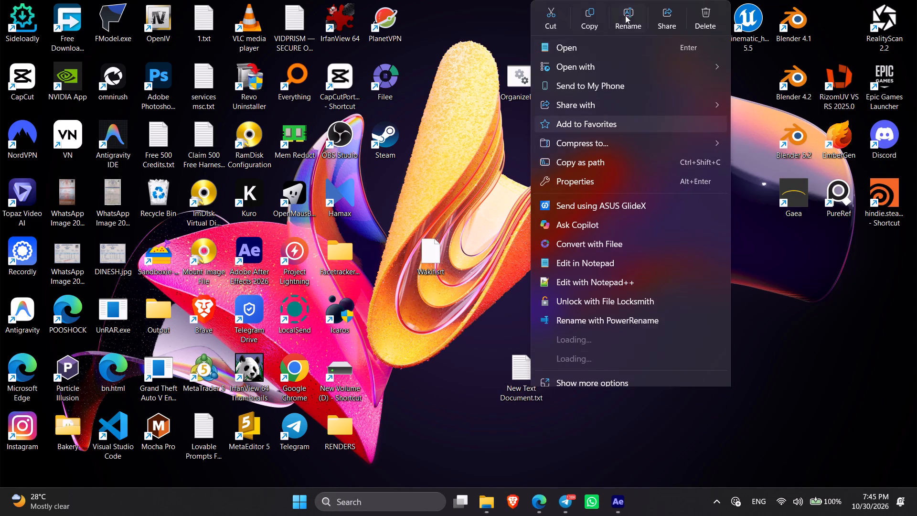
click(627, 15)
text(Text Split)
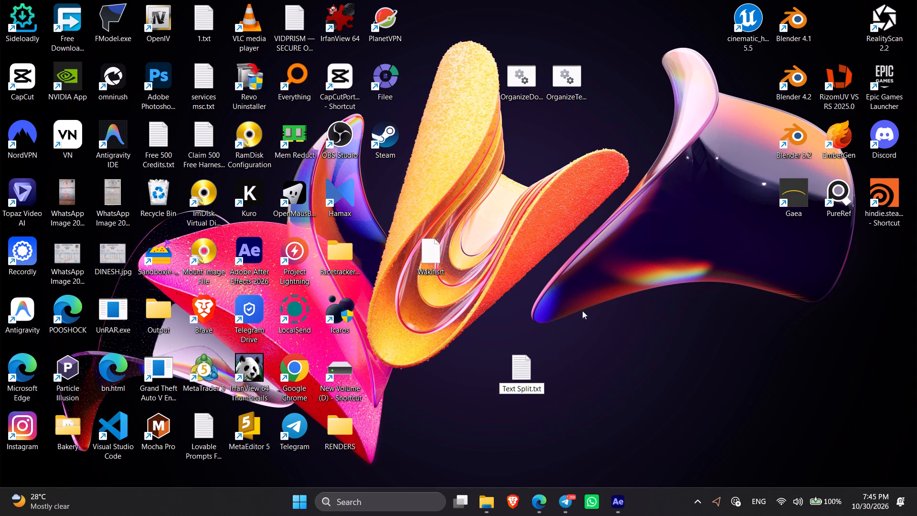
click(539, 386)
key(BackSpace)
key(BackSpace)
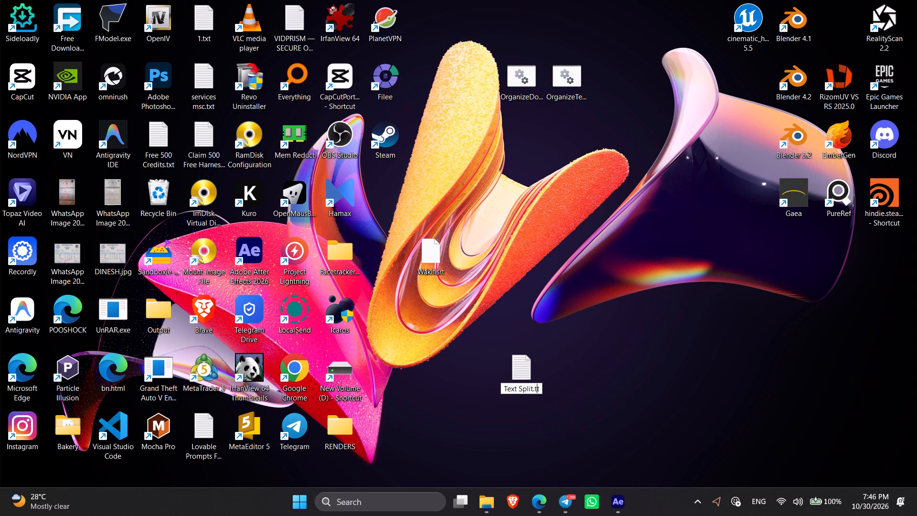
click(540, 387)
key(BackSpace)
text(jsxbin)
key(Return)
key(Return)
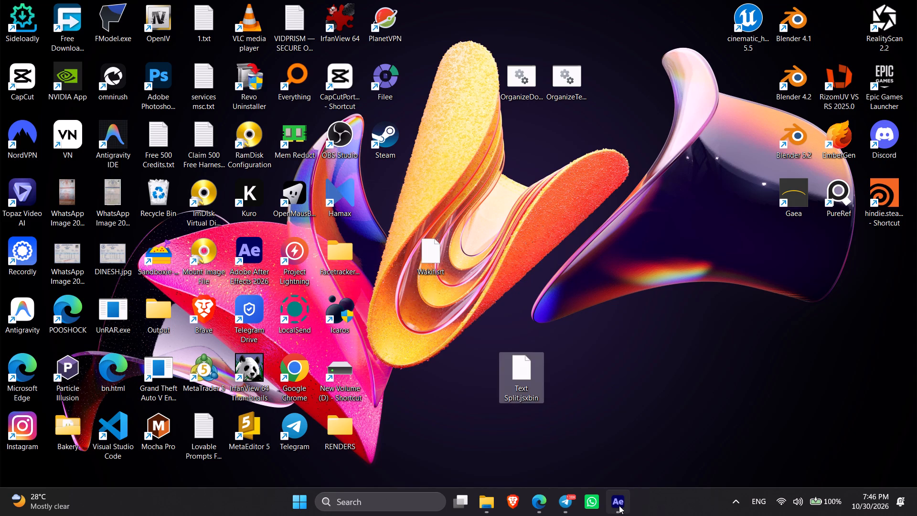
Switch to After Effects and run the script file Text Split.jsxbin from the Desktop on the selected Captions layer.
click(619, 506)
click(371, 393)
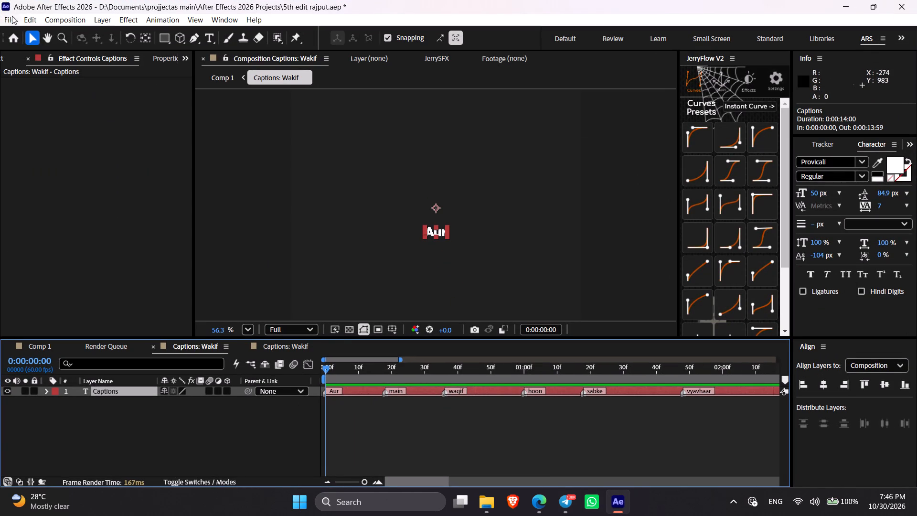
click(5, 14)
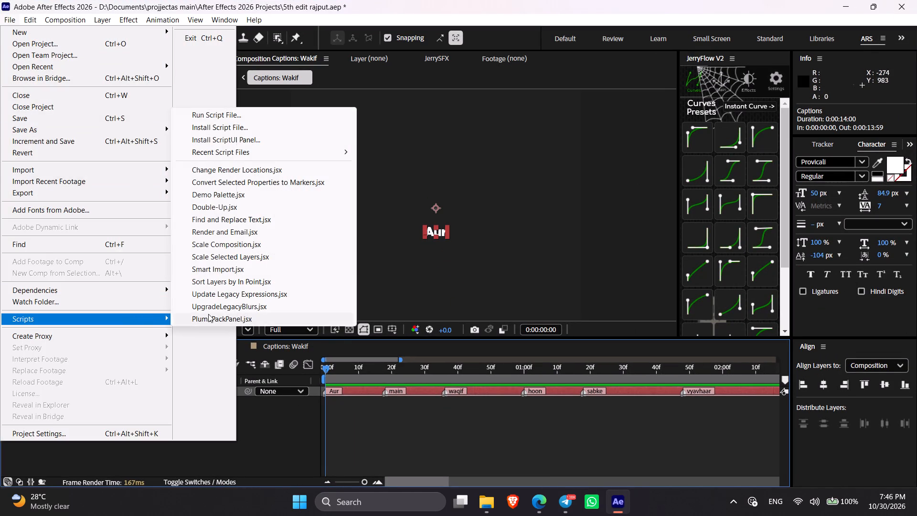
click(209, 116)
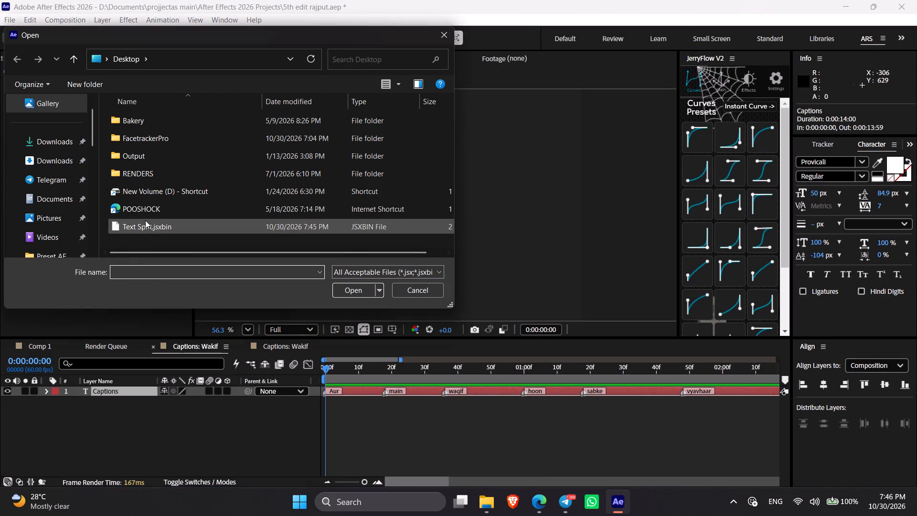
scroll(213, 204, down, 2)
scroll(213, 204, up, 4)
double_click(212, 223)
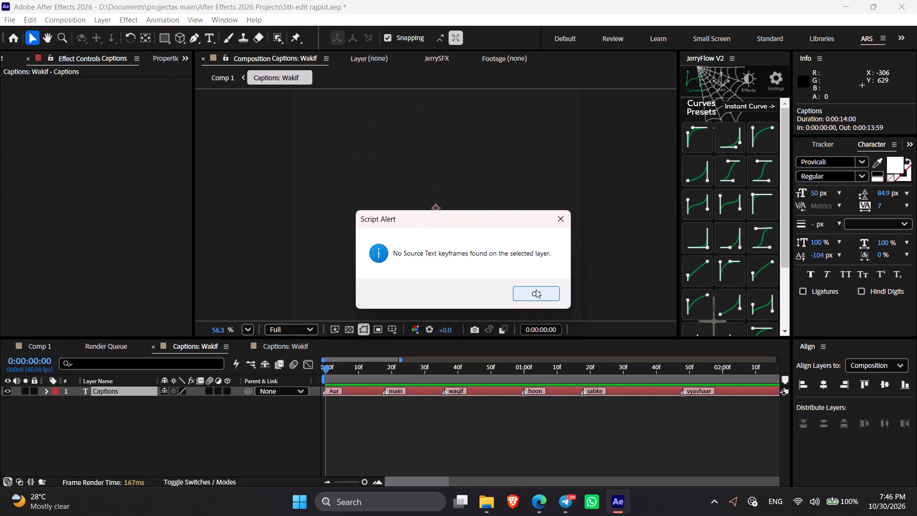
Dismiss the script alert and split the Captions layer at the starts of "main", "waqif", "hoon" and "sabke".
click(536, 290)
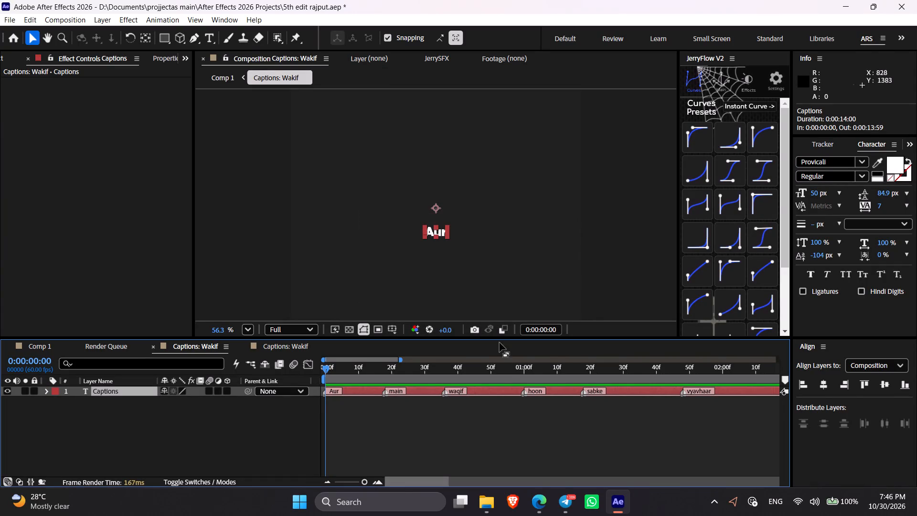
click(510, 398)
click(496, 390)
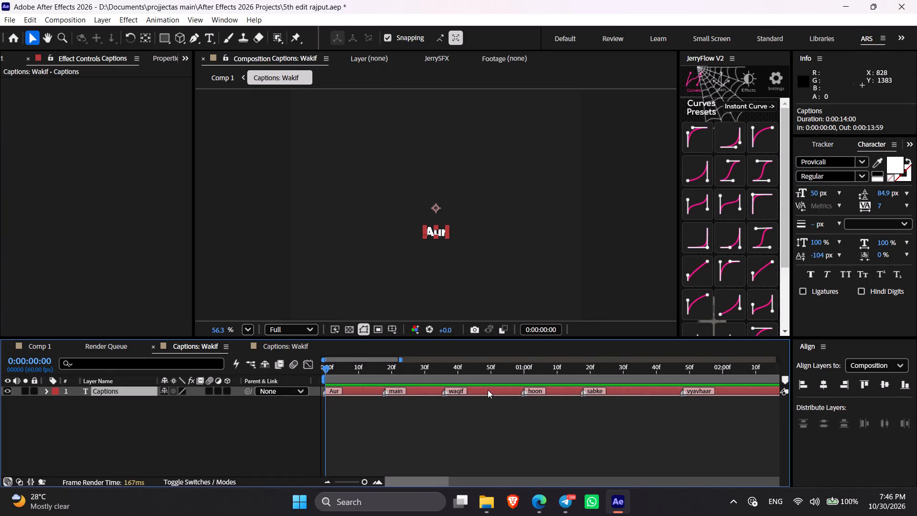
key(k)
key(ctrl+shift+d)
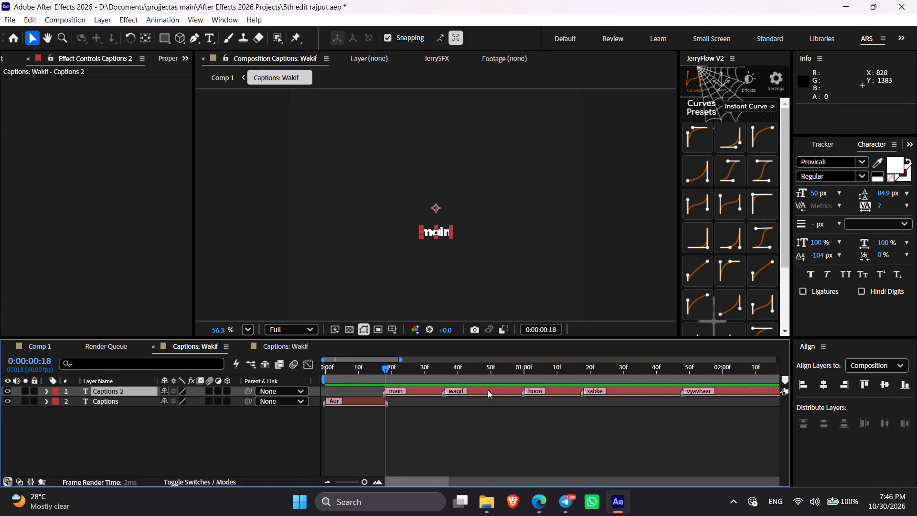
key(k)
key(ctrl+shift+d)
key(k)
key(ctrl+shift+d)
key(k)
key(ctrl+shift+d)
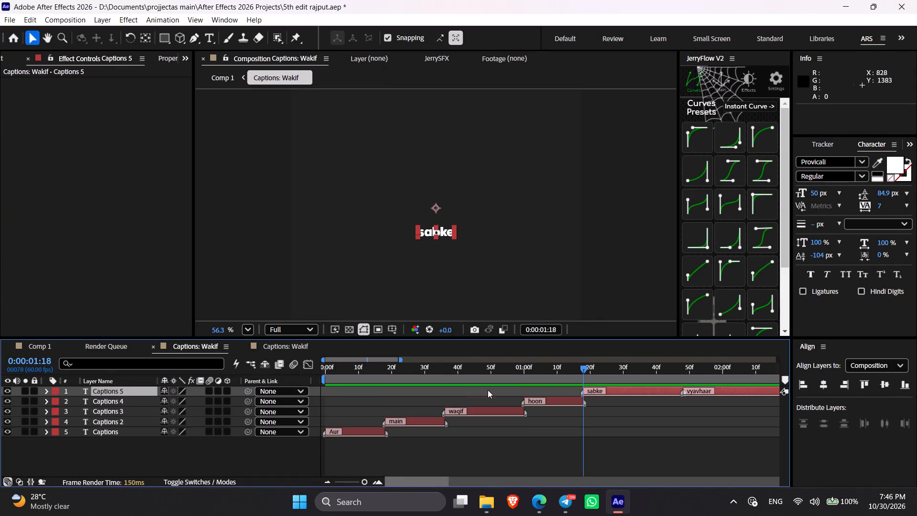
Continue splitting the remaining caption layer at the starts of "vyavhaar", "se.", "Kuch", "kehta" and "nahi".
key(k)
key(ctrl+shift+d)
key(k)
key(ctrl+shift+d)
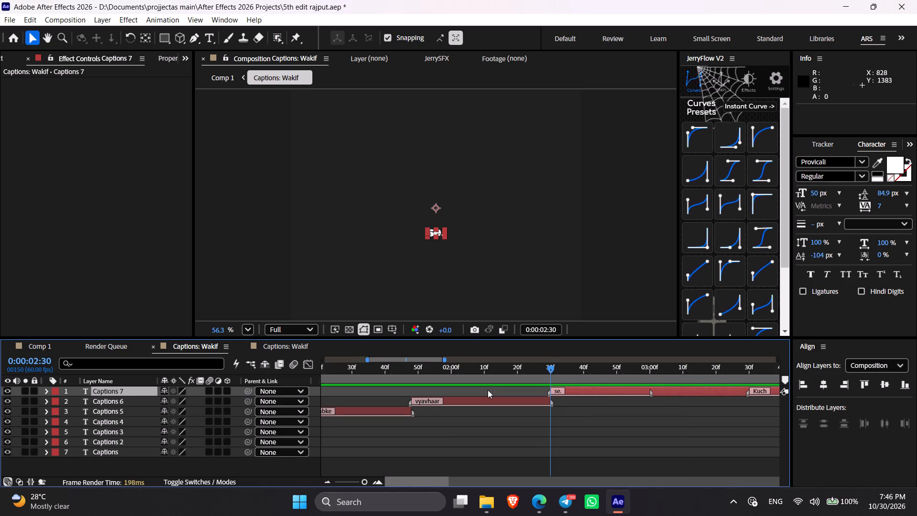
key(k)
key(ctrl+shift+d)
key(k)
key(ctrl+shift+d)
key(k)
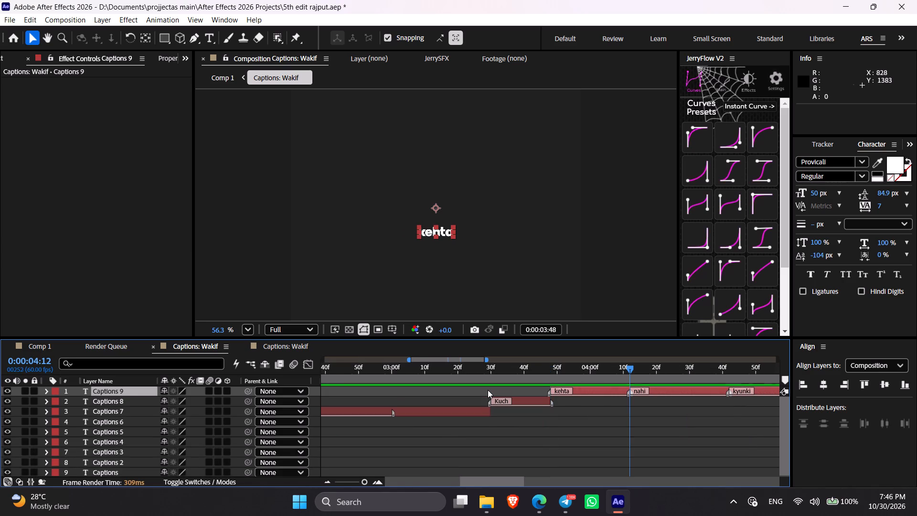
key(ctrl+shift+d)
Split the remaining caption layer at the starts of "kyunki", "yeh", "dikhawe", "ke" and "rishte".
key(k)
key(ctrl+shift+d)
key(k)
key(ctrl+shift+d)
key(k)
key(ctrl+shift+d)
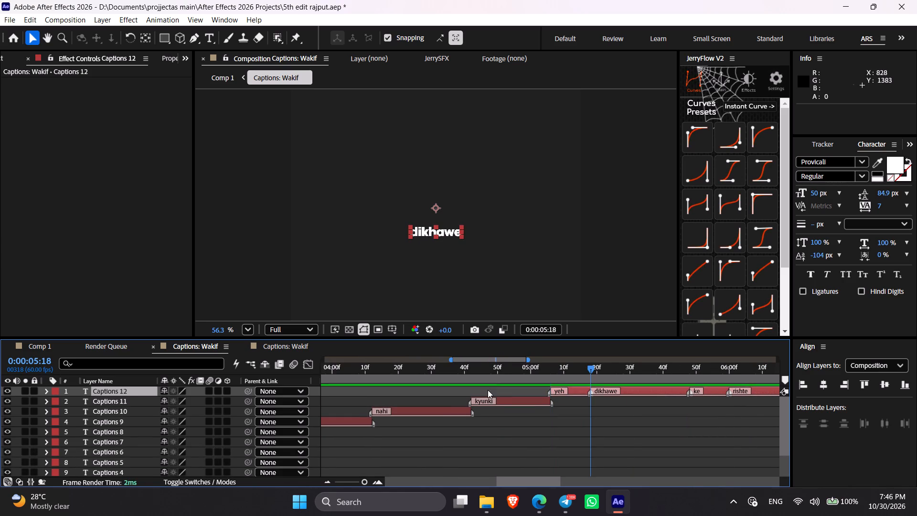
key(k)
key(ctrl+shift+d)
key(k)
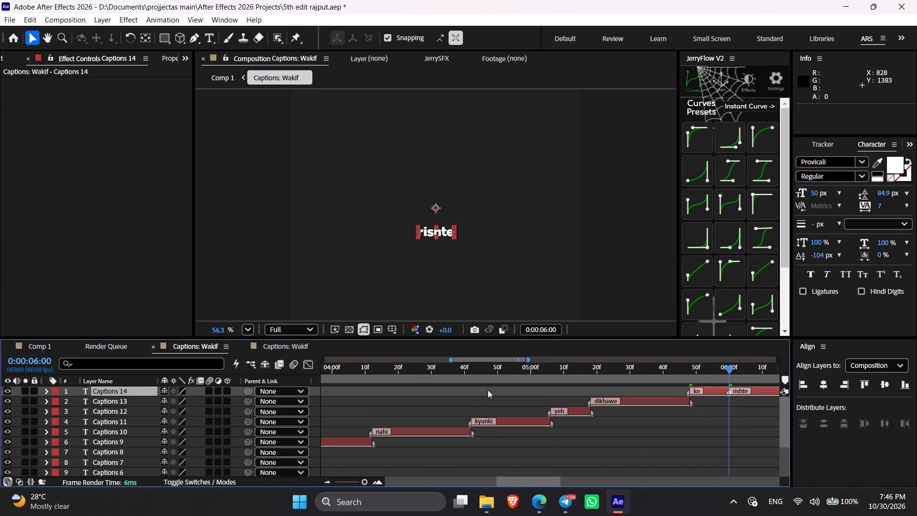
key(ctrl+shift+d)
Split the remaining caption layer at "bhi", "kharab", "ho" and "jaayenge", and once more at 0:00:13:59.
key(k)
key(ctrl+shift+d)
key(k)
key(ctrl+shift+d)
key(k)
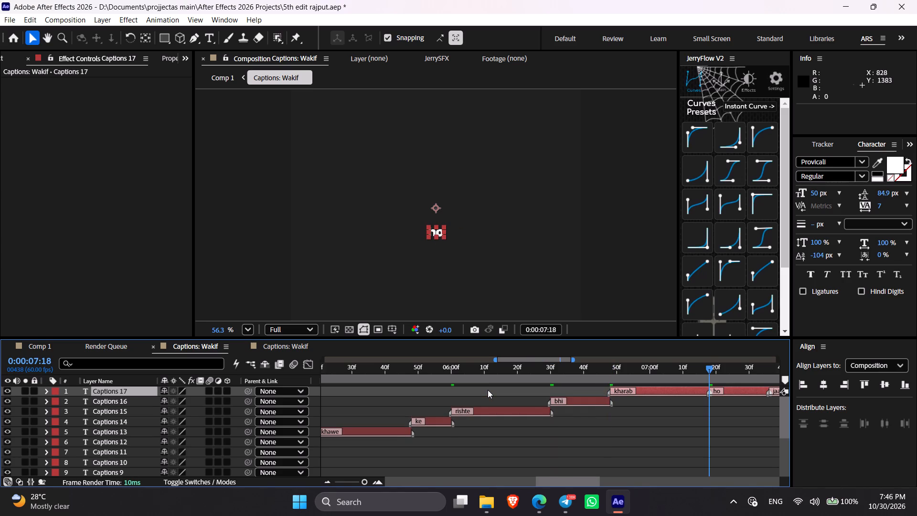
key(ctrl+shift+d)
key(k)
key(ctrl+shift+d)
key(k)
key(ctrl+shift+d)
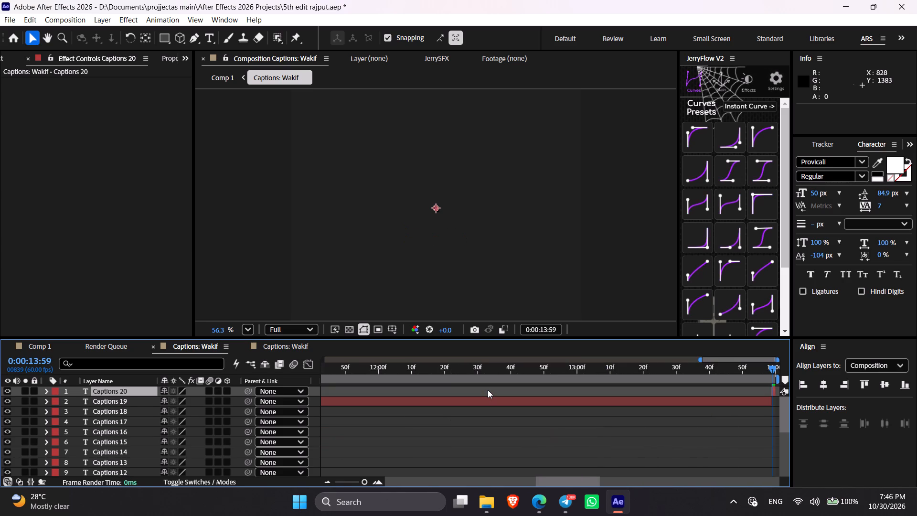
Return to 0:00:00:00, select all the caption layers and apply Texto's upward In animation by words.
drag(459, 373, 175, 387)
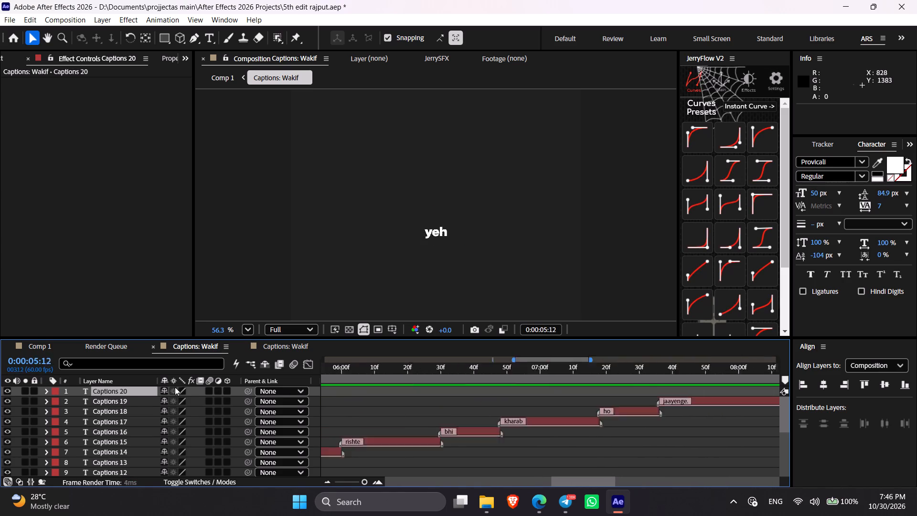
drag(175, 387, 174, 387)
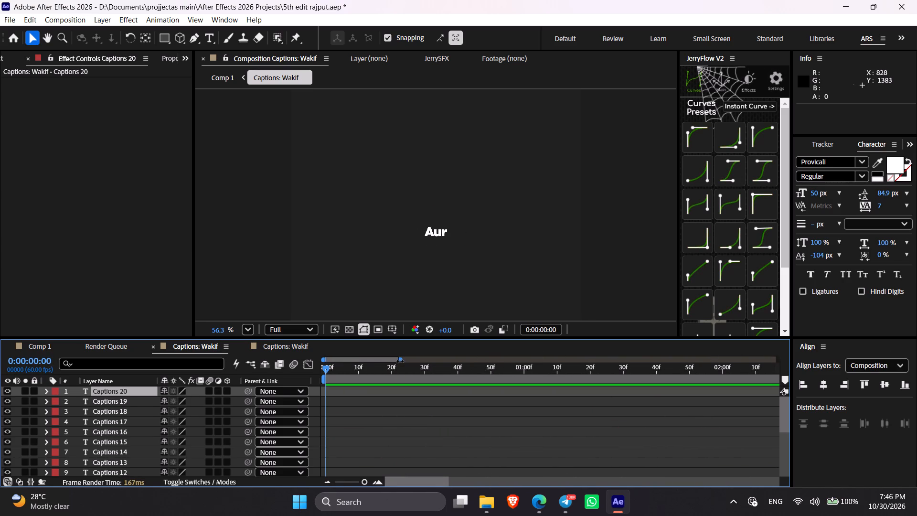
drag(401, 361, 741, 367)
click(735, 400)
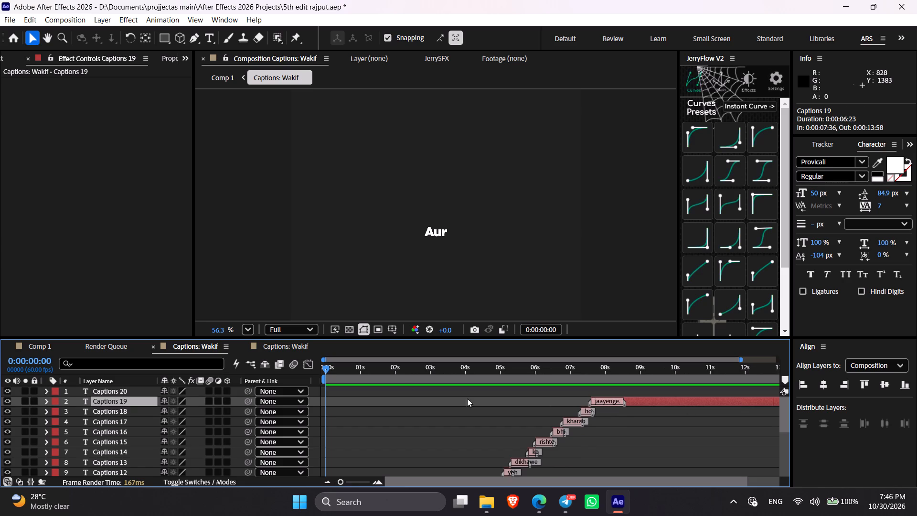
key(ctrl+a)
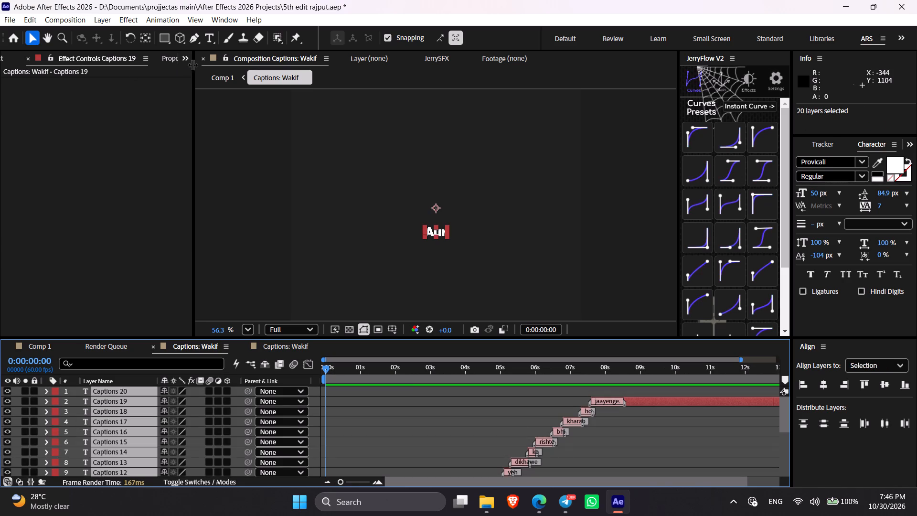
click(186, 57)
click(210, 136)
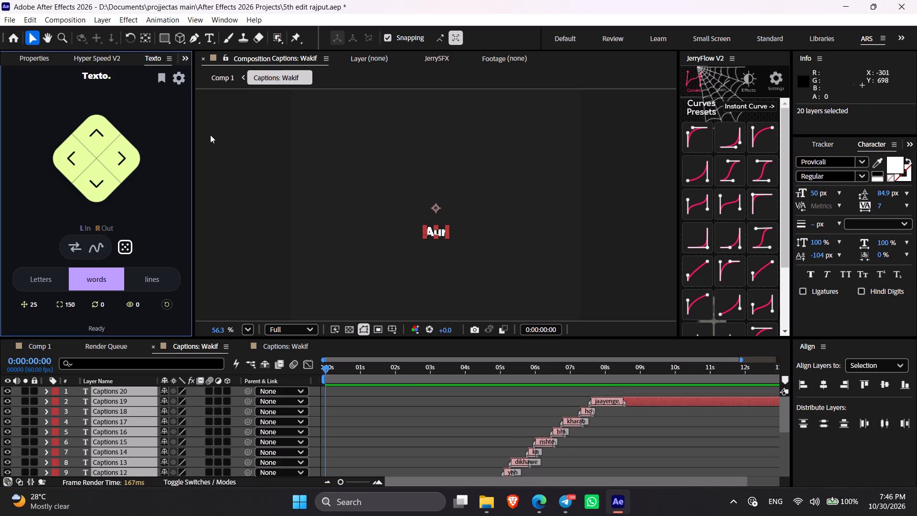
click(104, 134)
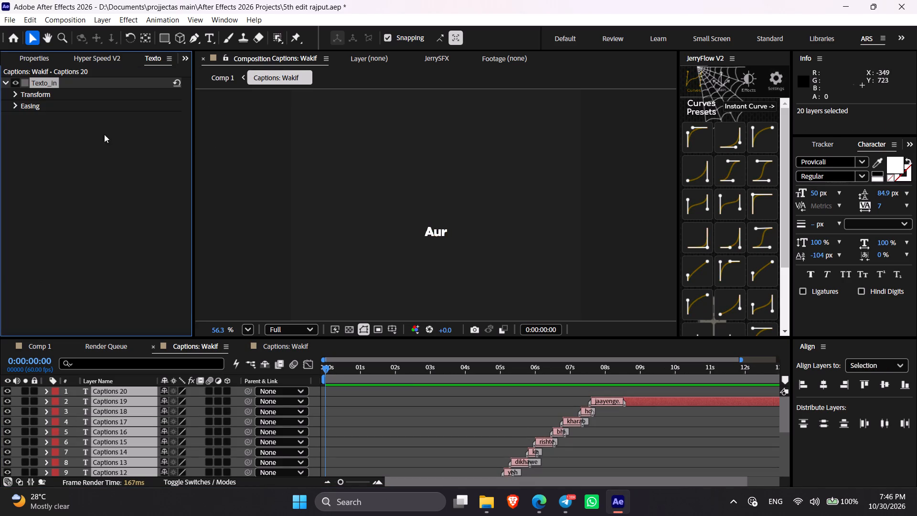
Play the captions composition from the start to check the word-in animation.
click(362, 429)
key(space)
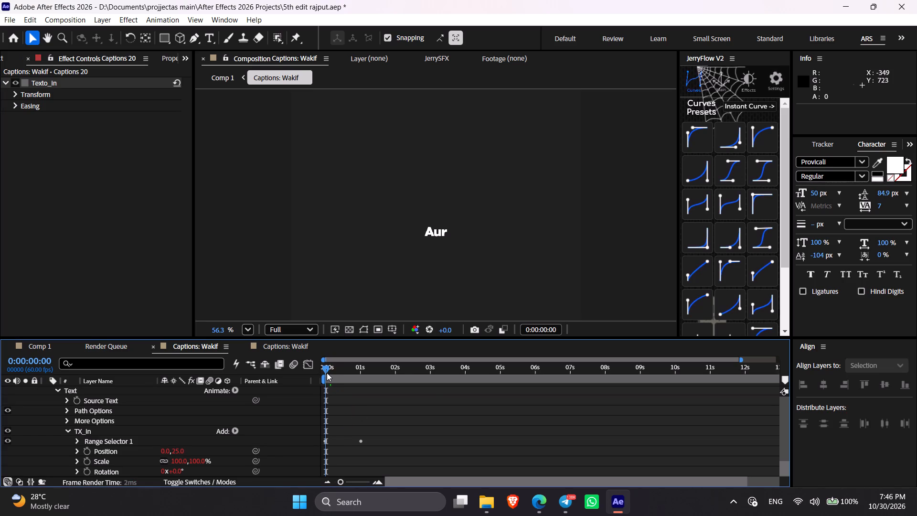
key(space)
key(space)
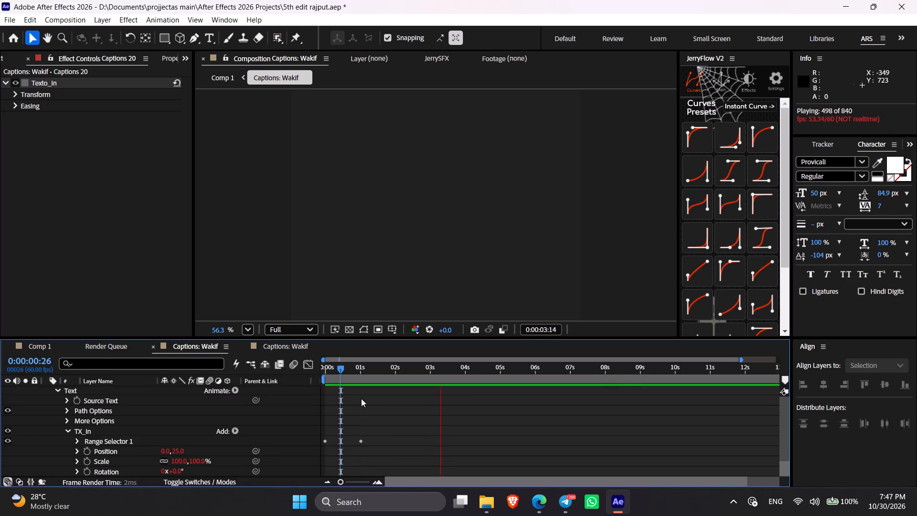
key(space)
drag(340, 374, 312, 372)
key(space)
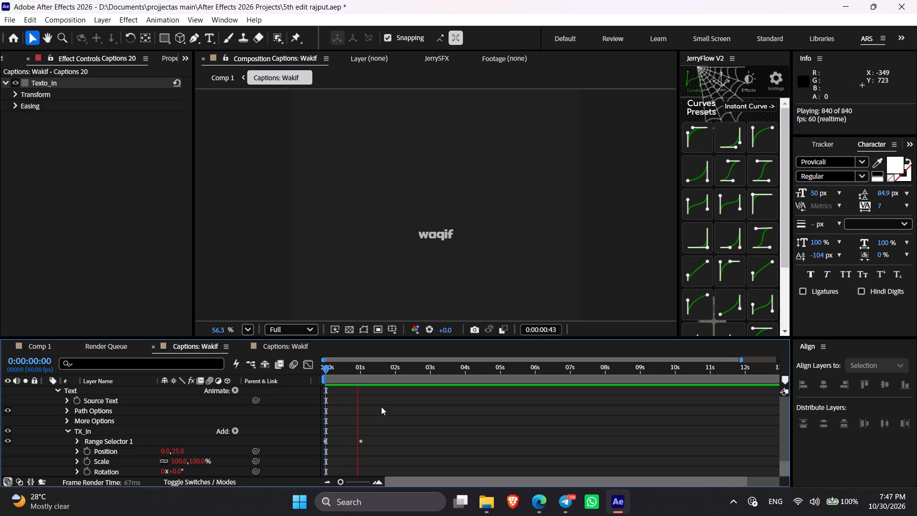
key(space)
Reveal the Texto_In effects on the caption layers, examine the whole stack, and collapse them with the playhead at the start.
click(393, 412)
key(e)
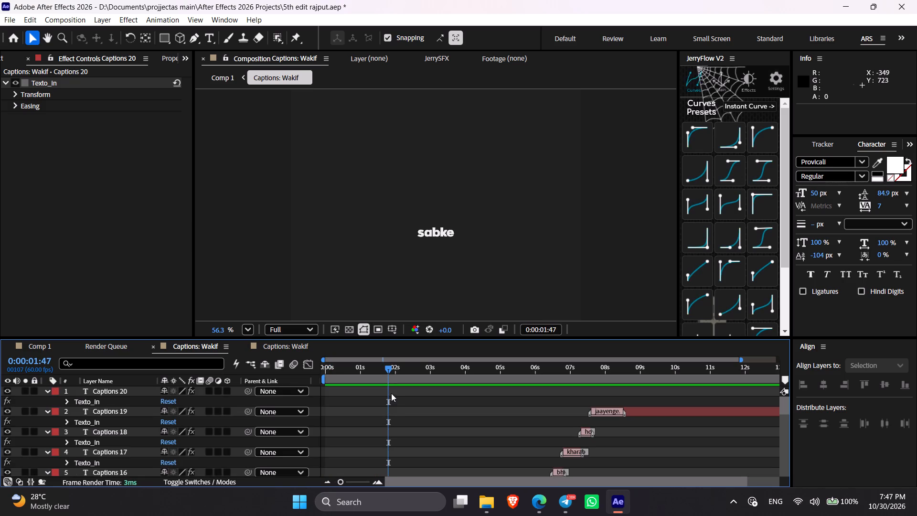
scroll(378, 393, up, 1)
scroll(378, 393, down, 12)
scroll(378, 393, up, 1)
scroll(378, 393, down, 1)
scroll(378, 393, up, 3)
scroll(378, 393, down, 1)
scroll(378, 393, up, 2)
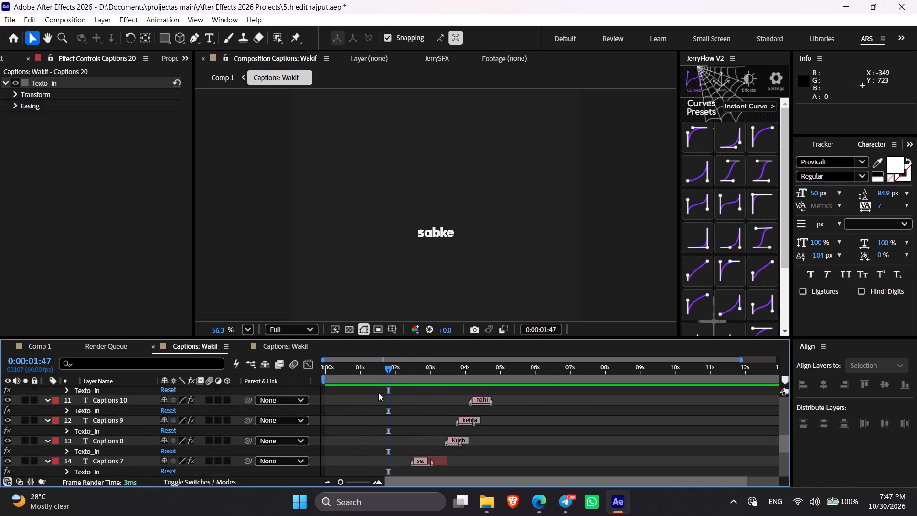
scroll(378, 393, down, 6)
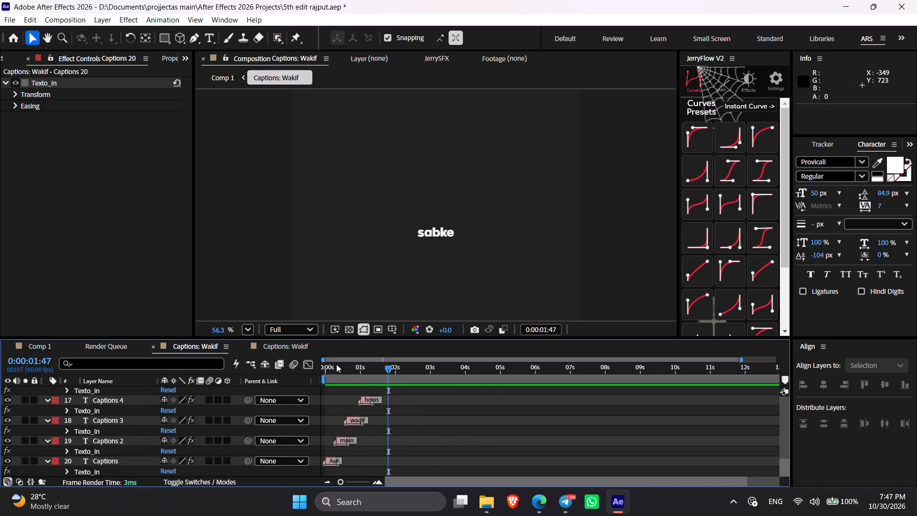
drag(334, 364, 300, 364)
key(e)
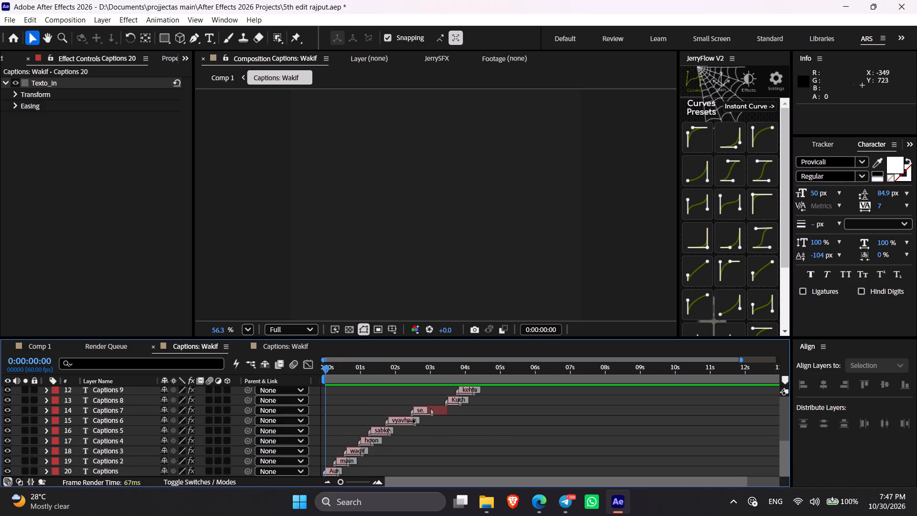
scroll(408, 433, up, 1)
scroll(408, 435, down, 1)
scroll(408, 438, up, 1)
scroll(408, 438, down, 1)
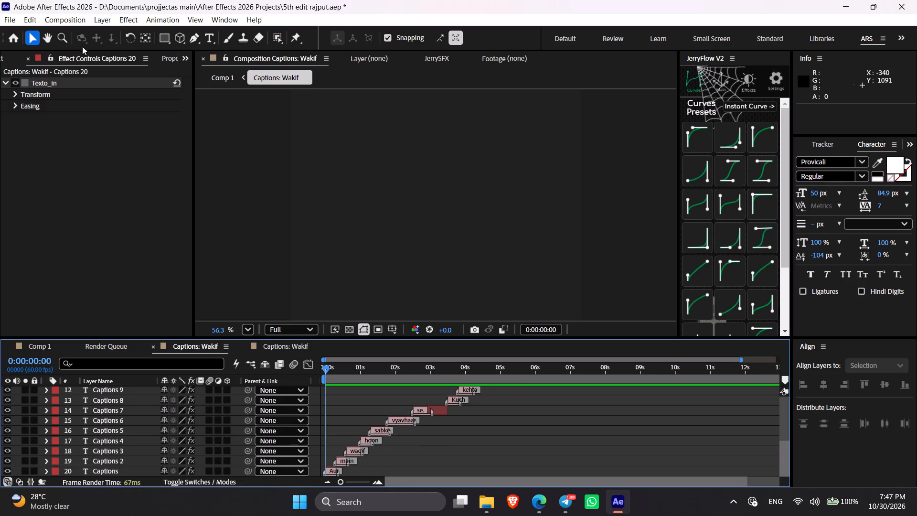
scroll(102, 65, up, 1)
scroll(102, 65, down, 1)
Bring the Texto animation controls back into view.
click(184, 60)
click(228, 129)
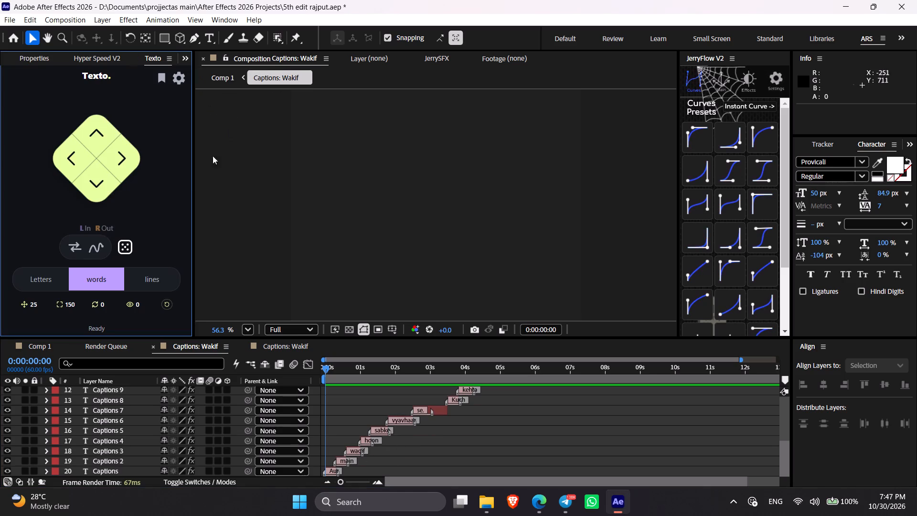
scroll(157, 261, down, 4)
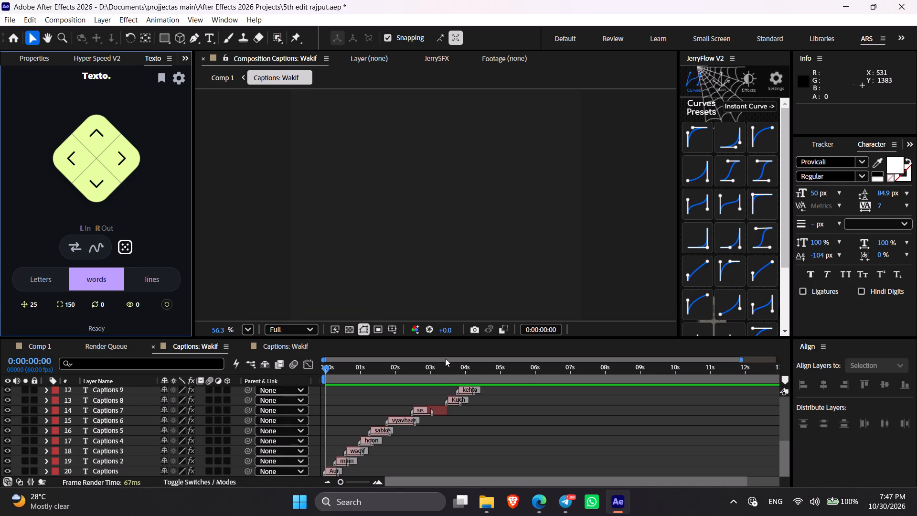
Select all the caption layers and reveal their animated properties.
key(ctrl+a)
click(467, 429)
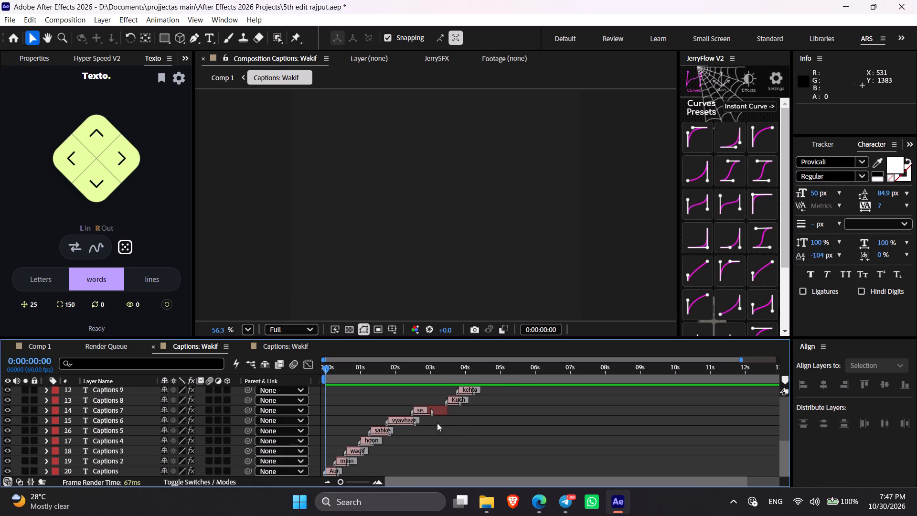
click(390, 423)
key(ctrl+a)
key(u)
Examine the Range Selector 1 Offset keyframes against the word lengths across all the caption layers.
scroll(524, 393, down, 8)
scroll(528, 397, up, 2)
scroll(528, 397, down, 1)
scroll(528, 397, up, 1)
scroll(528, 397, down, 1)
scroll(528, 397, up, 3)
scroll(528, 397, down, 1)
scroll(528, 398, up, 3)
scroll(528, 398, down, 6)
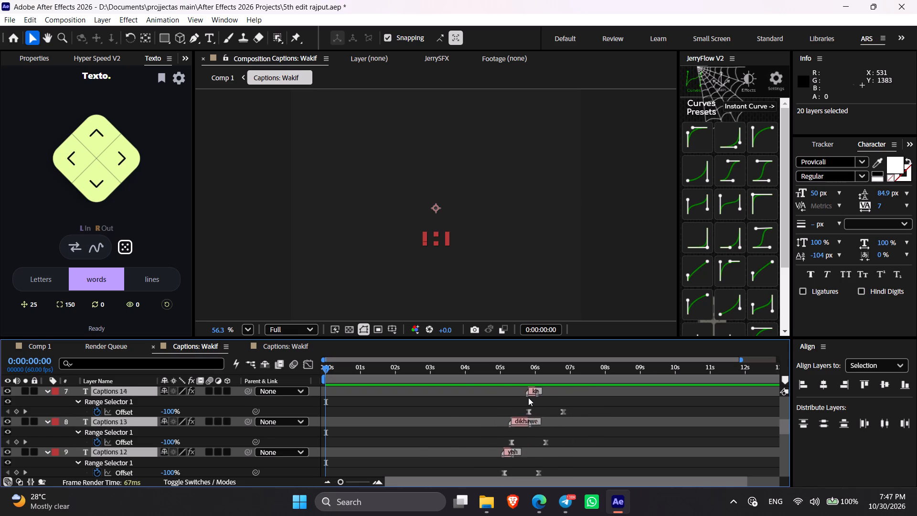
scroll(528, 398, down, 10)
scroll(528, 398, up, 5)
scroll(528, 398, down, 3)
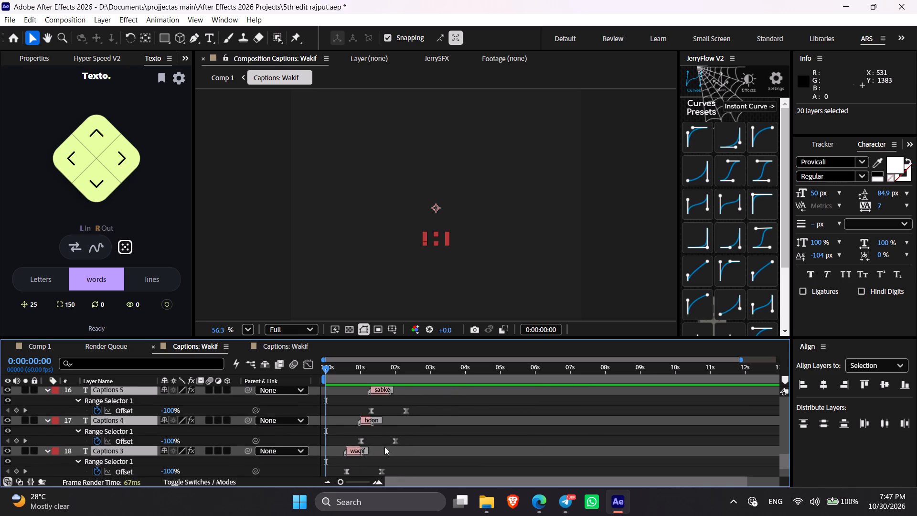
scroll(493, 452, up, 1)
scroll(493, 452, down, 1)
scroll(493, 452, up, 1)
scroll(493, 452, down, 1)
scroll(493, 452, up, 2)
scroll(500, 464, down, 3)
scroll(302, 473, down, 3)
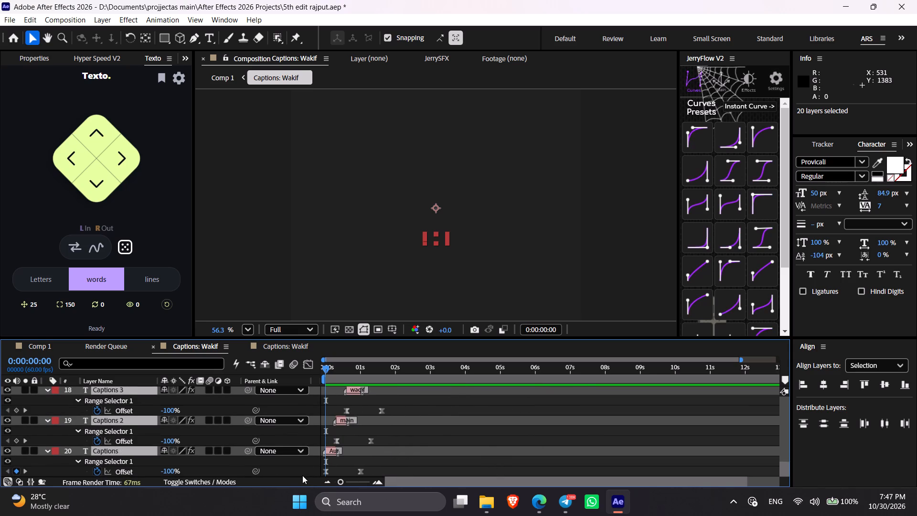
Select the Range Selector 1 Offset keyframes on every caption layer, from Captions up to Captions 20, and check the selection.
scroll(302, 475, down, 2)
drag(301, 475, 776, 308)
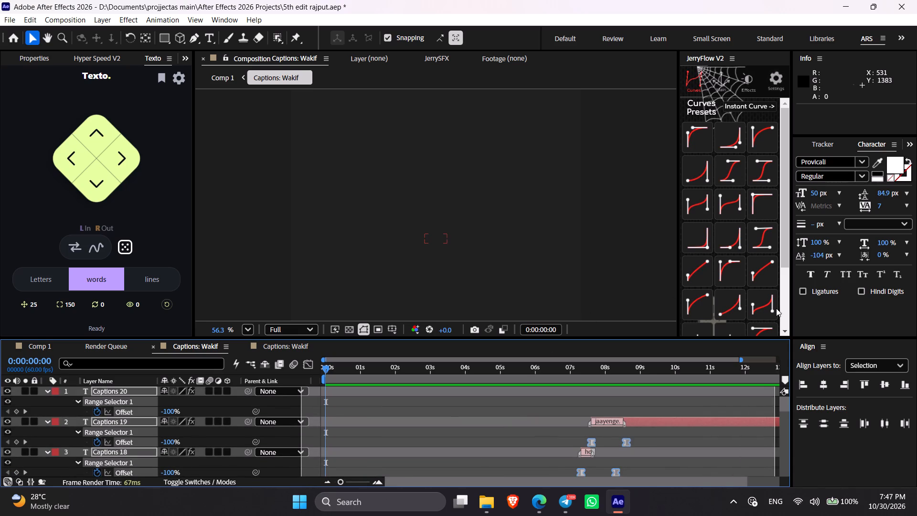
drag(776, 308, 781, 310)
scroll(621, 433, down, 5)
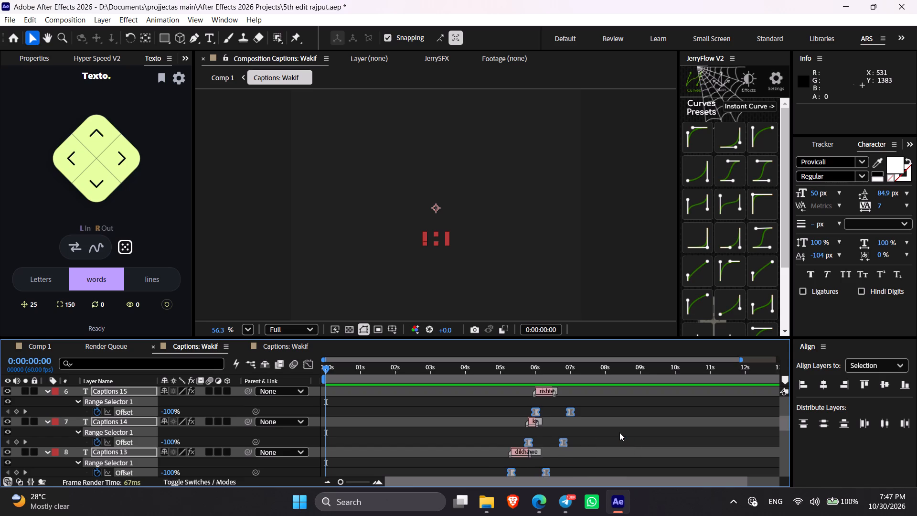
scroll(619, 433, up, 1)
scroll(619, 433, down, 4)
scroll(619, 433, up, 1)
scroll(619, 433, down, 1)
drag(785, 440, 789, 489)
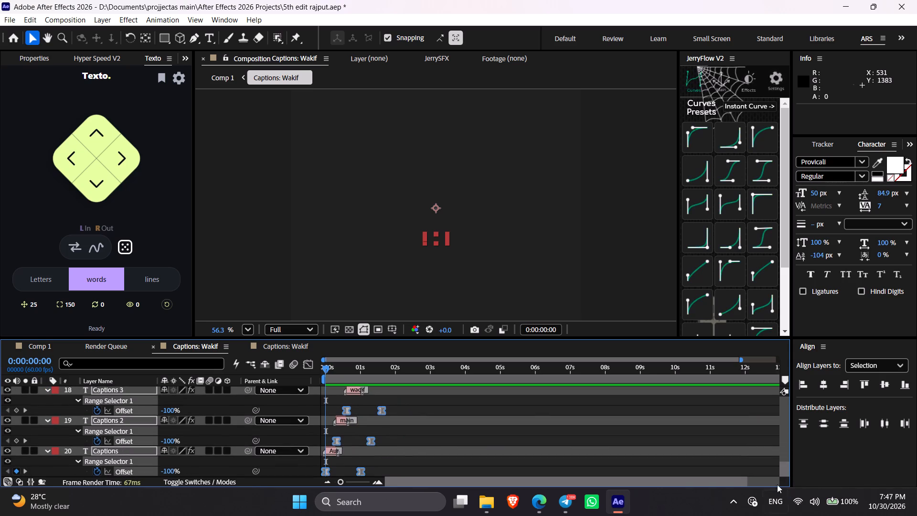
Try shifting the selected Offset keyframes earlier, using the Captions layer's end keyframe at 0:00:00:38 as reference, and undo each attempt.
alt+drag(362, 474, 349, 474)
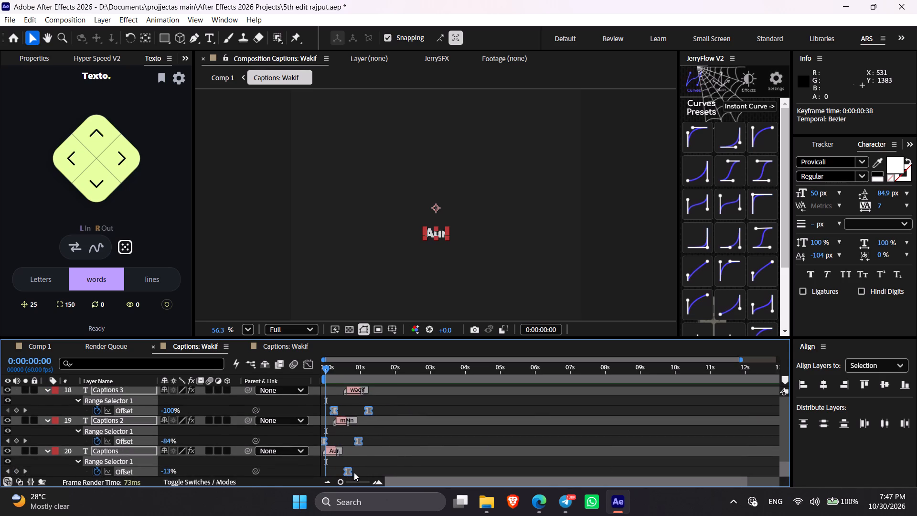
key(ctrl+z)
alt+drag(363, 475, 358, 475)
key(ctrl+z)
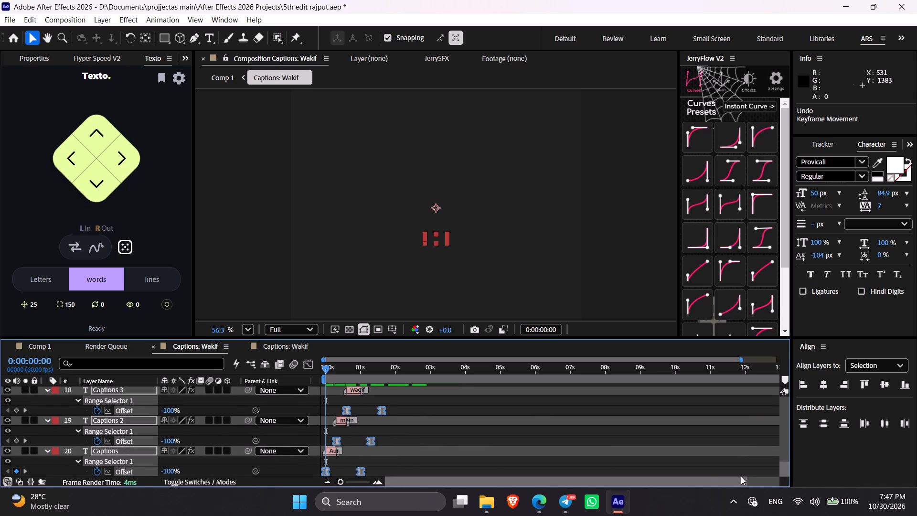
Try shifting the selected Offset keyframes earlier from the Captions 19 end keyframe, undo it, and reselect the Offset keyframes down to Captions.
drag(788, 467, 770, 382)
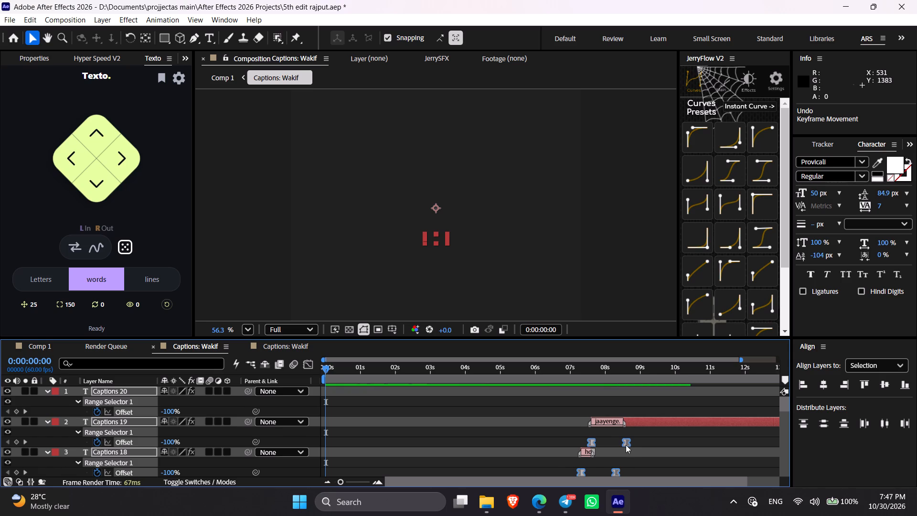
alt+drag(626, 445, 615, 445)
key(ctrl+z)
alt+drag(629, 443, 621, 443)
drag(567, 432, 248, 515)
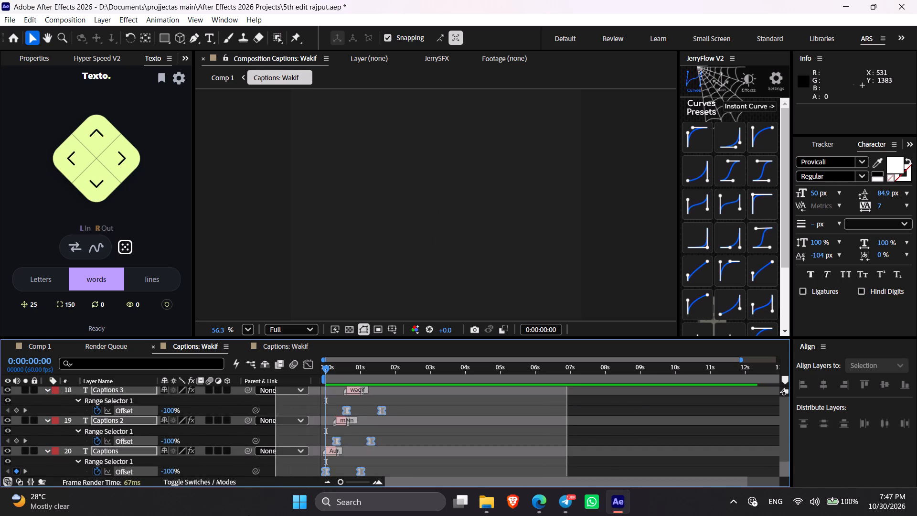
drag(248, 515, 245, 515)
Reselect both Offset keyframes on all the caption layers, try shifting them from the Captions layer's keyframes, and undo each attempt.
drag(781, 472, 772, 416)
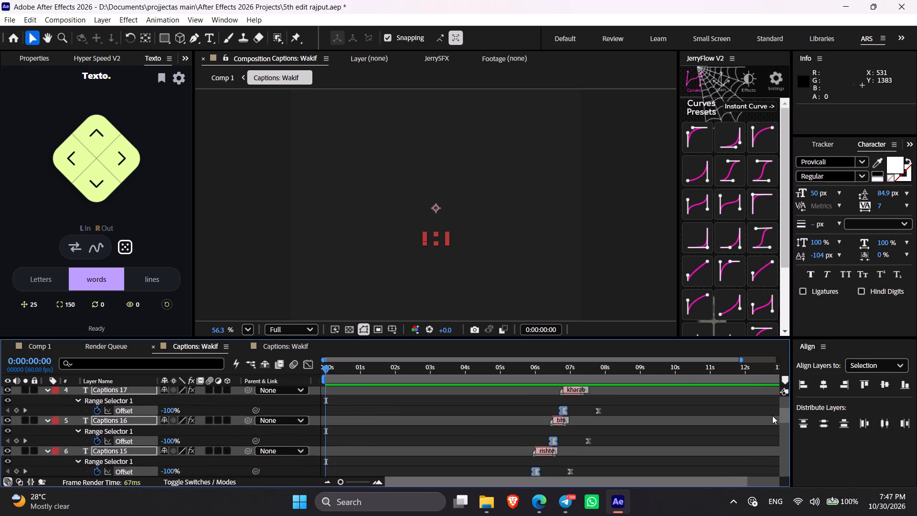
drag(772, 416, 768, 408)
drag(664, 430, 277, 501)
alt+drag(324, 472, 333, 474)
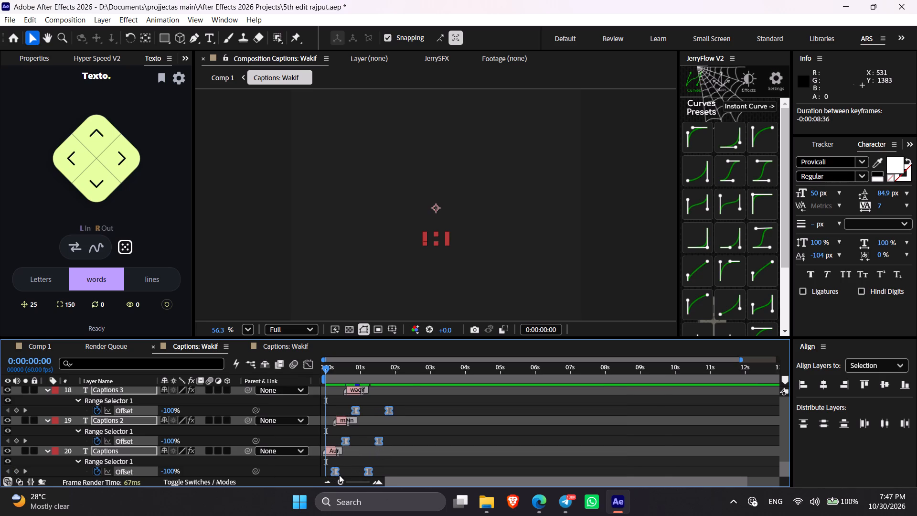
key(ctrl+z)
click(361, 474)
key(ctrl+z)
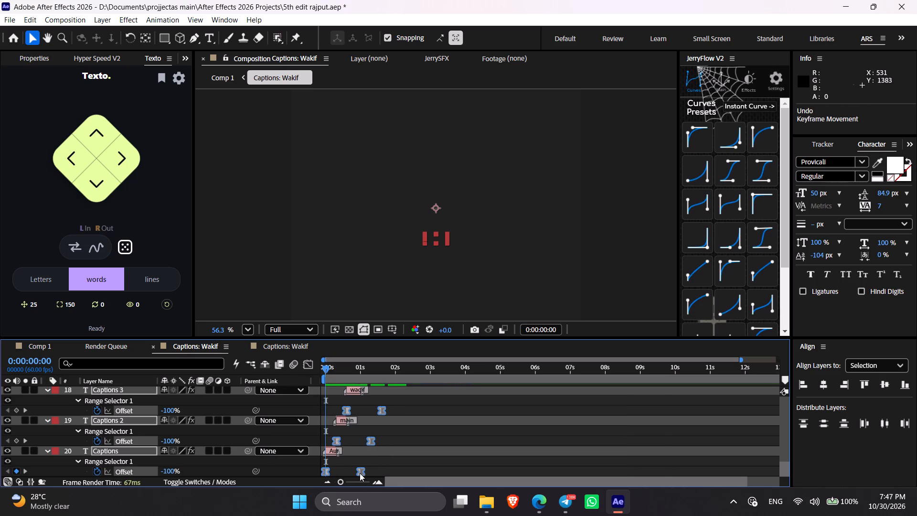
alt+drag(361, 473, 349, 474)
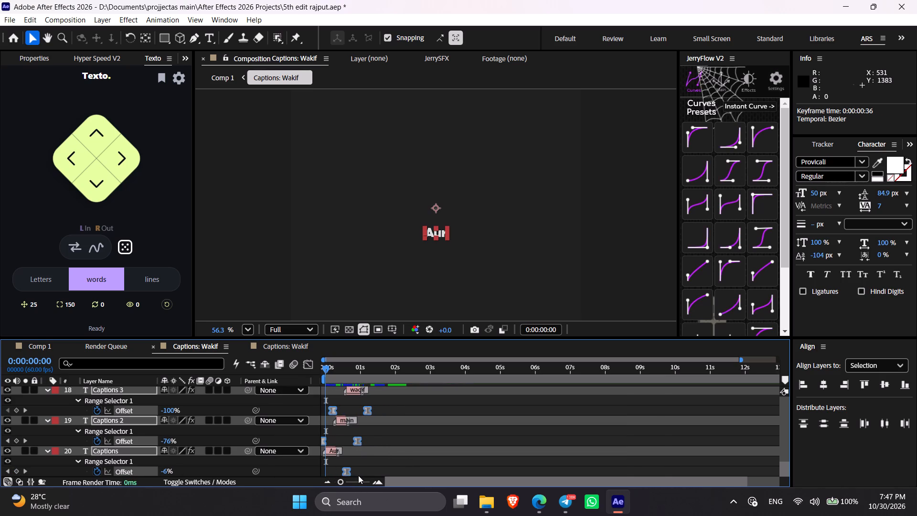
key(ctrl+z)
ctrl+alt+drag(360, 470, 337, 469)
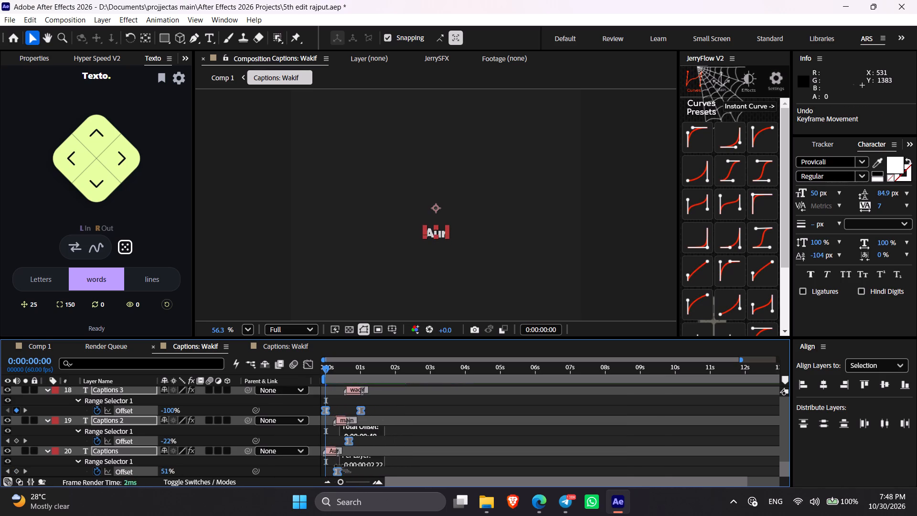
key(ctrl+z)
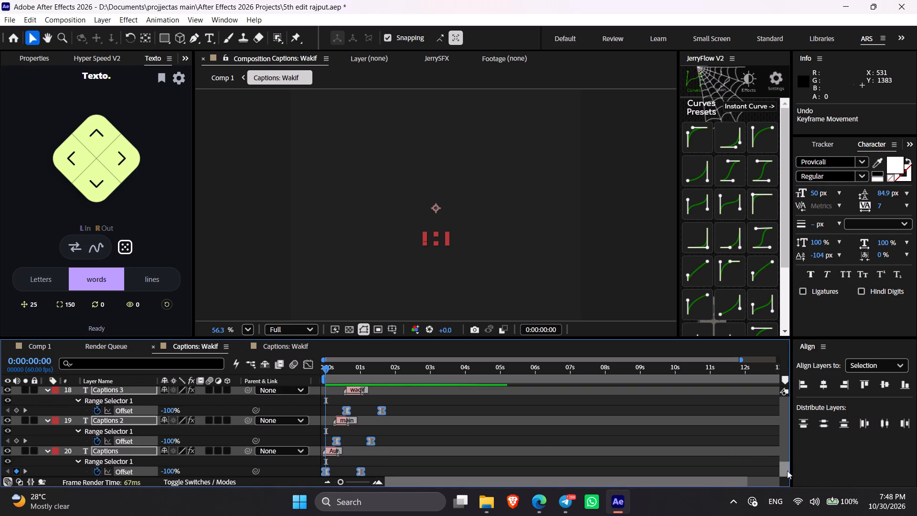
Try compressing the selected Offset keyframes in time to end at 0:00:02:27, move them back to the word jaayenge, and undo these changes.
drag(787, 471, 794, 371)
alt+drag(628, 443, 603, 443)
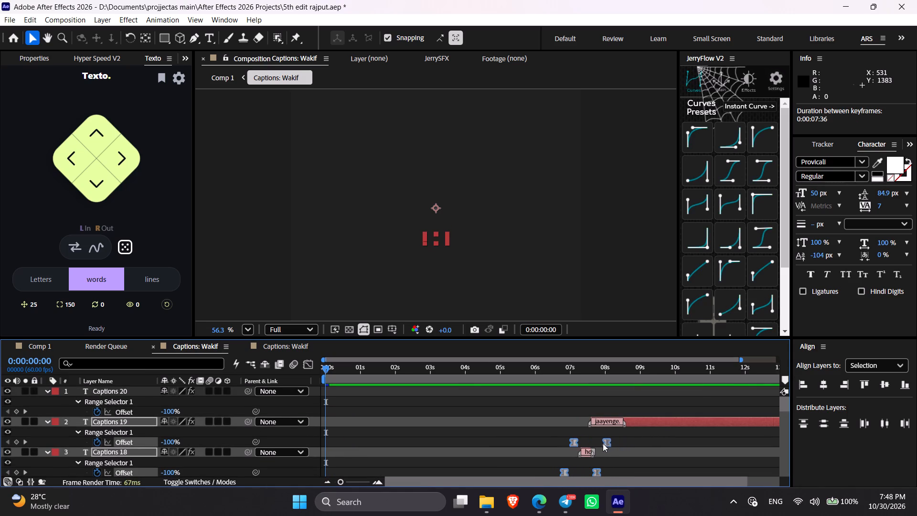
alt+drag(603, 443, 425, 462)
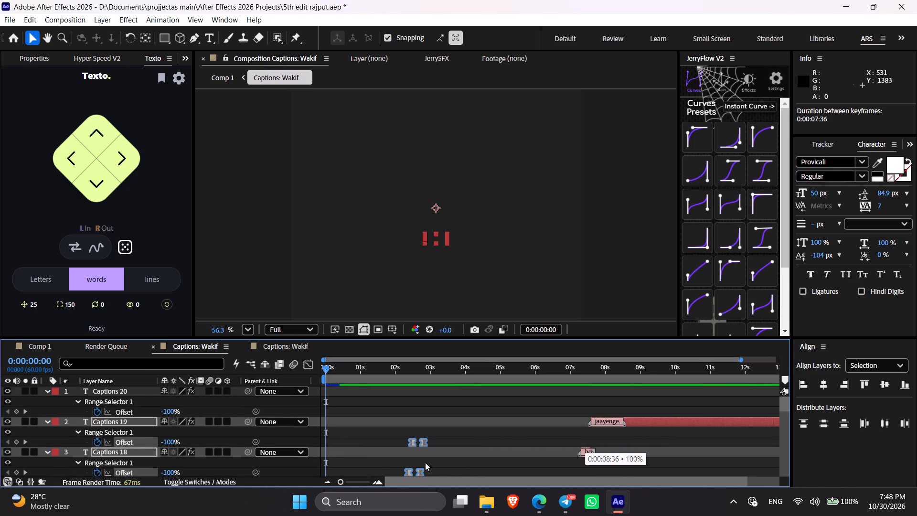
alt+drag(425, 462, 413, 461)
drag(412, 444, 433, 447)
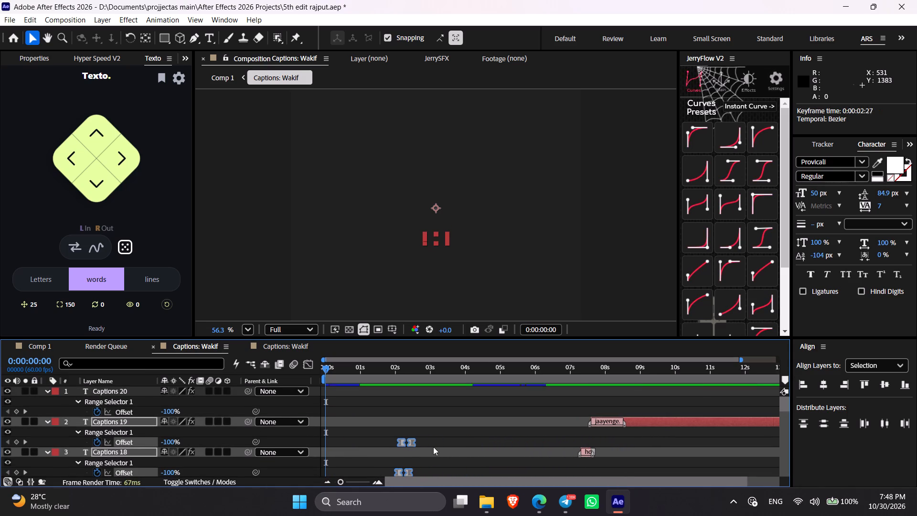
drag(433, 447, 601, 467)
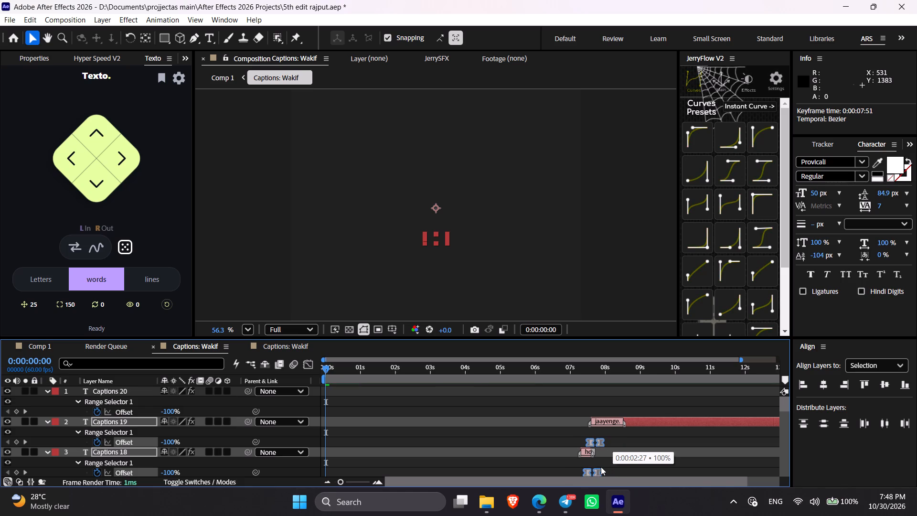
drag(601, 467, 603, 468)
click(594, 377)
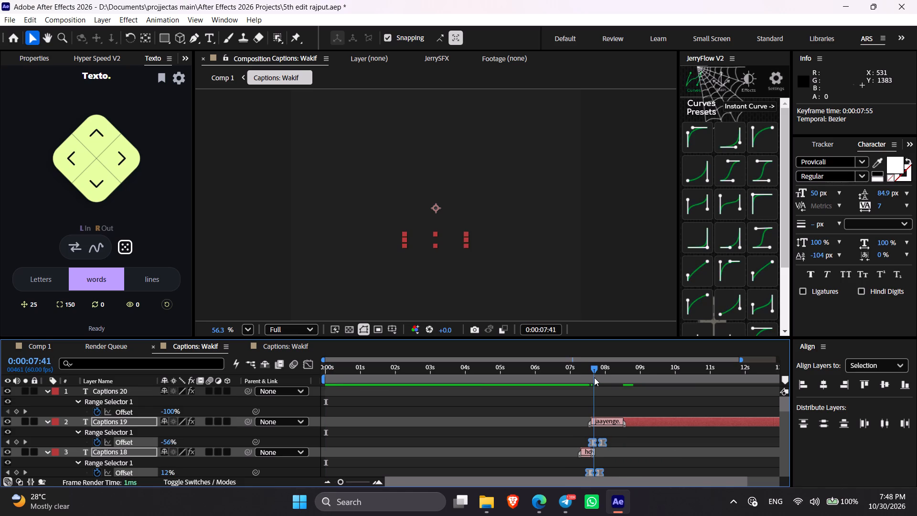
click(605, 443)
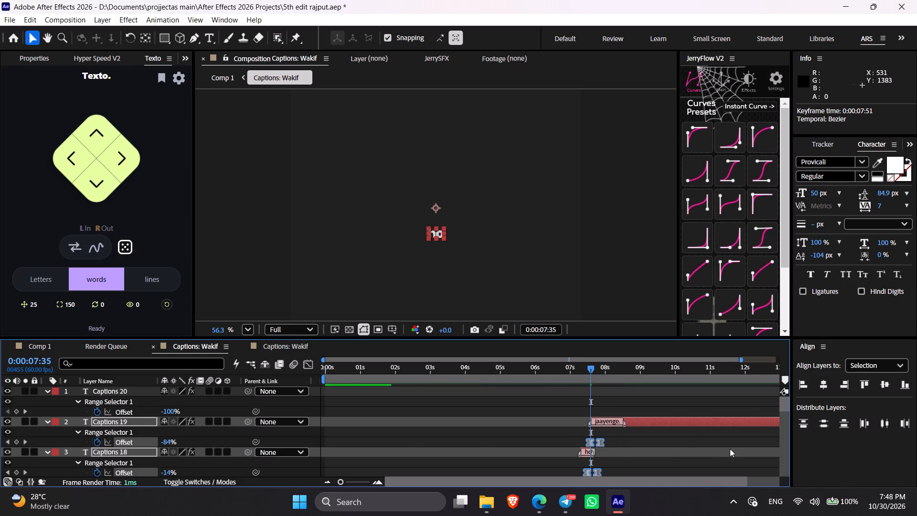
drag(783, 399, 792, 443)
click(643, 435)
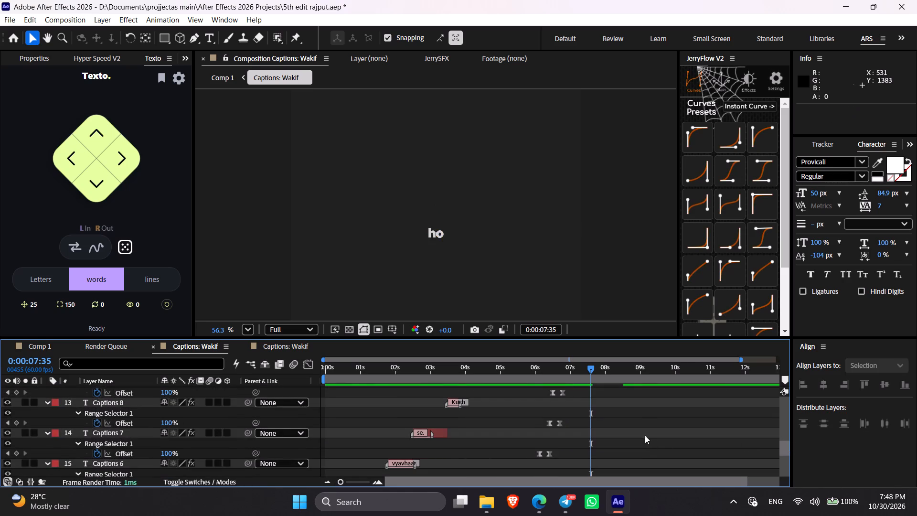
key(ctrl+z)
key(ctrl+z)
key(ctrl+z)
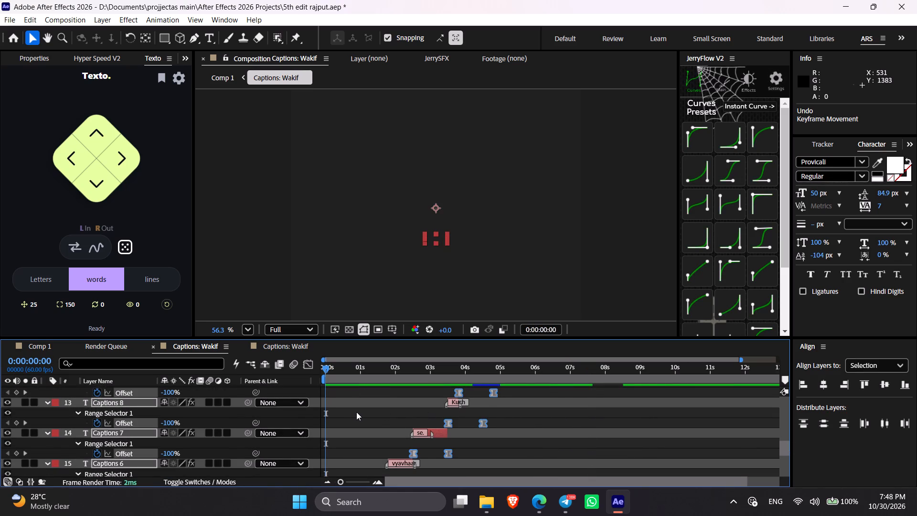
Deselect the keyframes, examine the Offset timing on the first words' layers, and open Texto's timing and keyframe settings.
click(356, 412)
scroll(356, 412, down, 7)
scroll(356, 413, up, 1)
scroll(356, 413, down, 4)
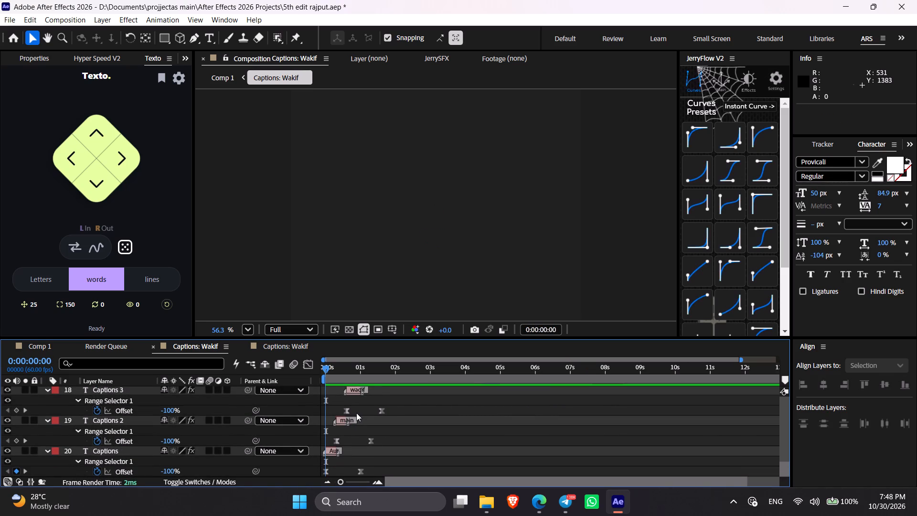
click(177, 84)
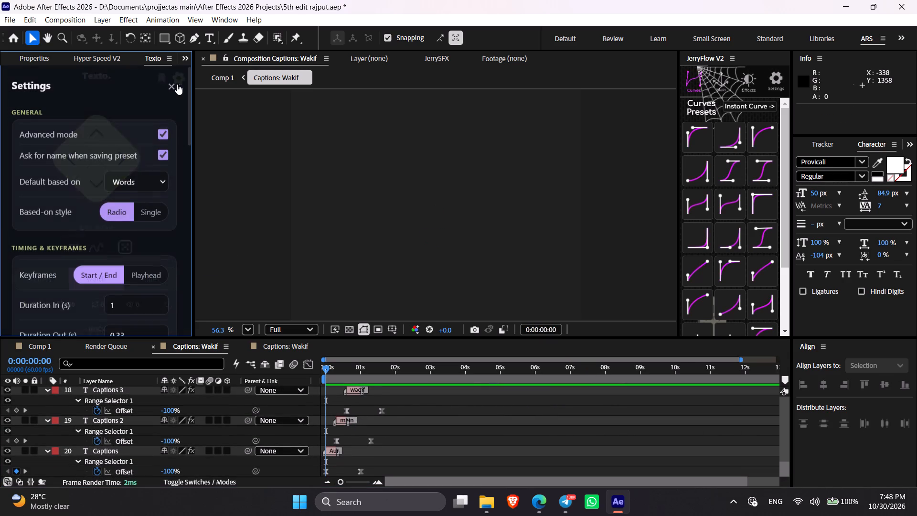
drag(190, 114, 190, 147)
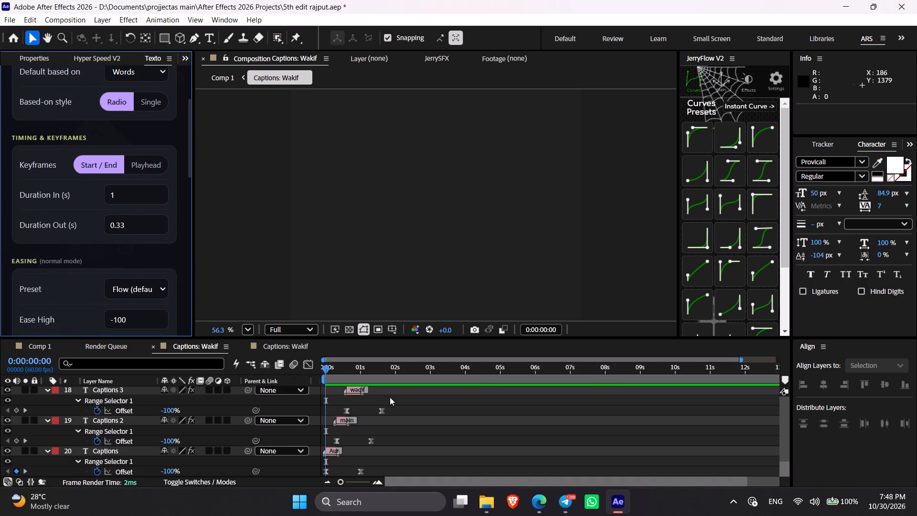
Undo the Texto animation on the caption layers and the last layer split, and check the layer stack up to Captions 19.
click(399, 403)
key(ctrl+z)
key(ctrl+z)
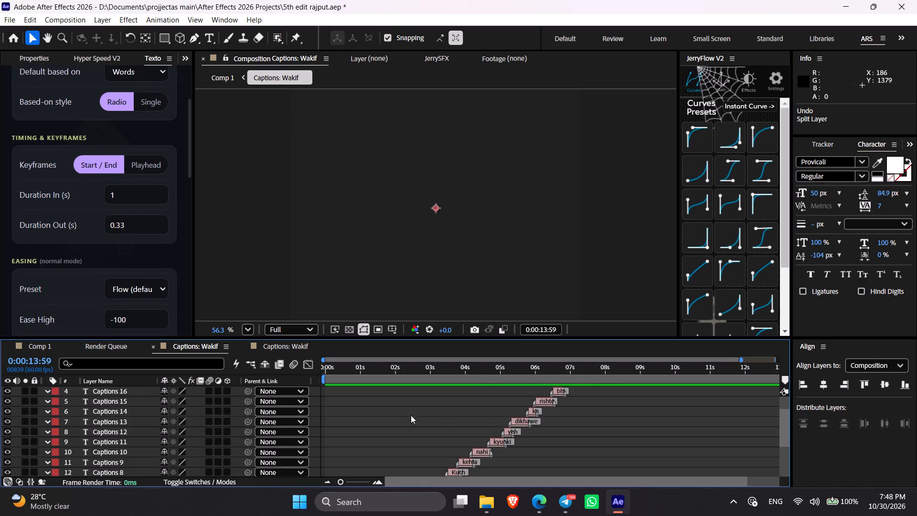
drag(793, 430, 782, 422)
drag(782, 422, 781, 399)
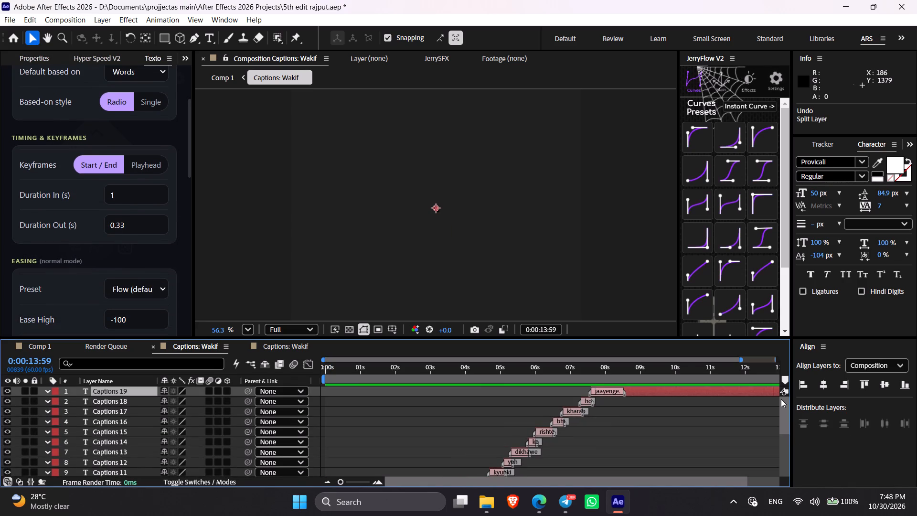
drag(781, 399, 781, 399)
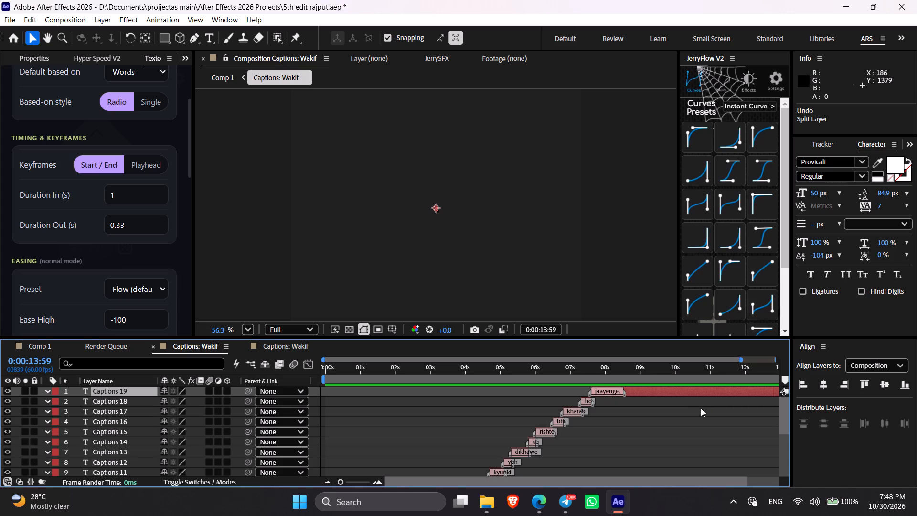
Scrub from the start past the first word, Aur, to judge its length, and return to 0:00:00:00.
drag(118, 188, 101, 188)
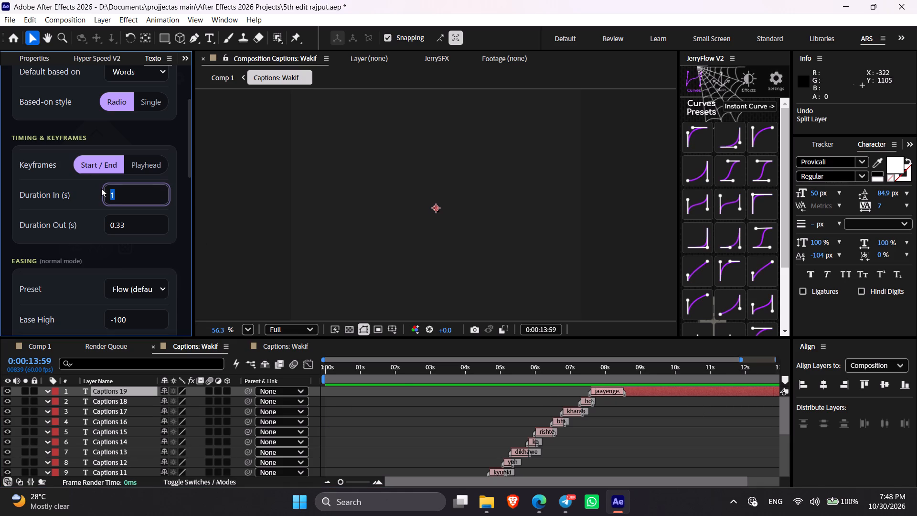
drag(402, 421, 394, 419)
drag(326, 375, 339, 379)
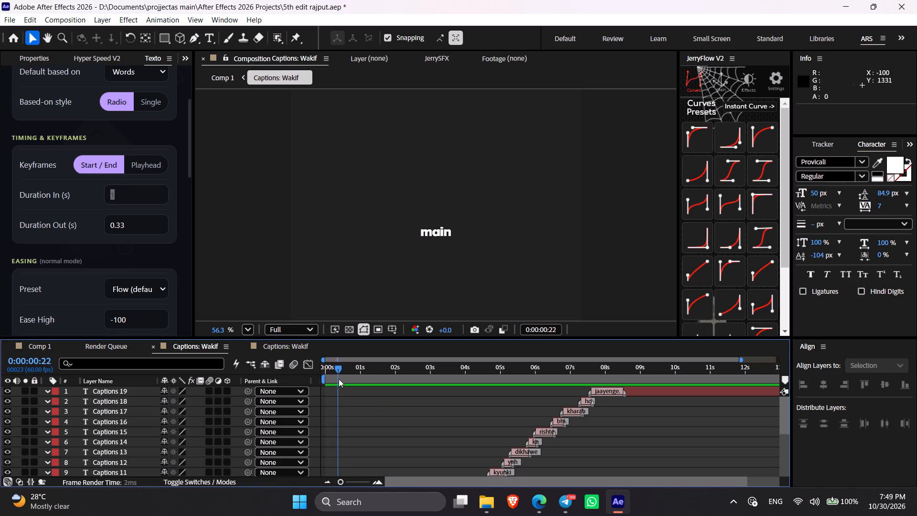
drag(339, 379, 296, 378)
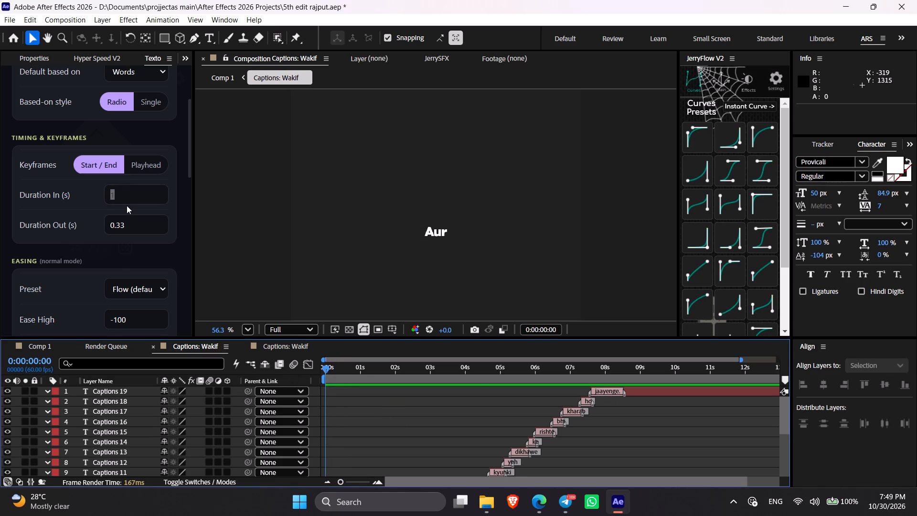
click(345, 404)
Set Texto's Duration In to 0.4 s, keep Keyframes on Start / End, and close the settings.
click(117, 187)
drag(124, 196, 94, 195)
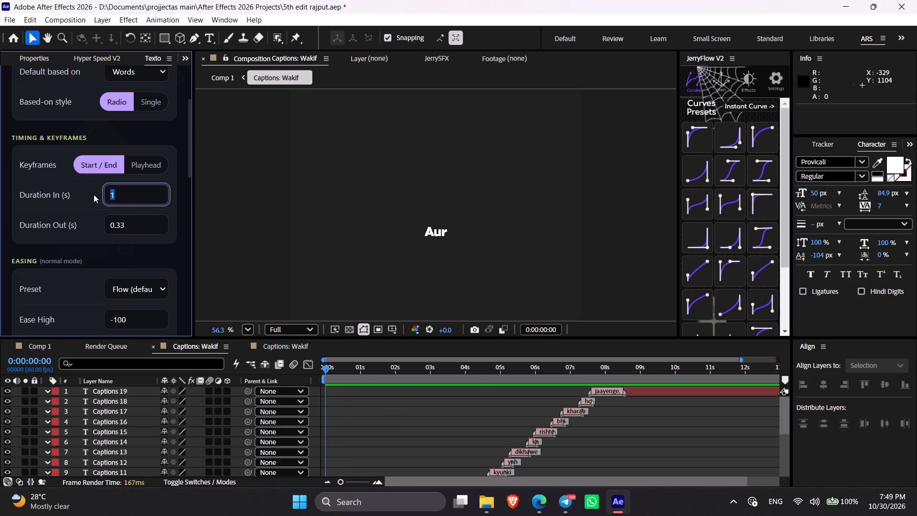
key(period)
key(4)
click(425, 430)
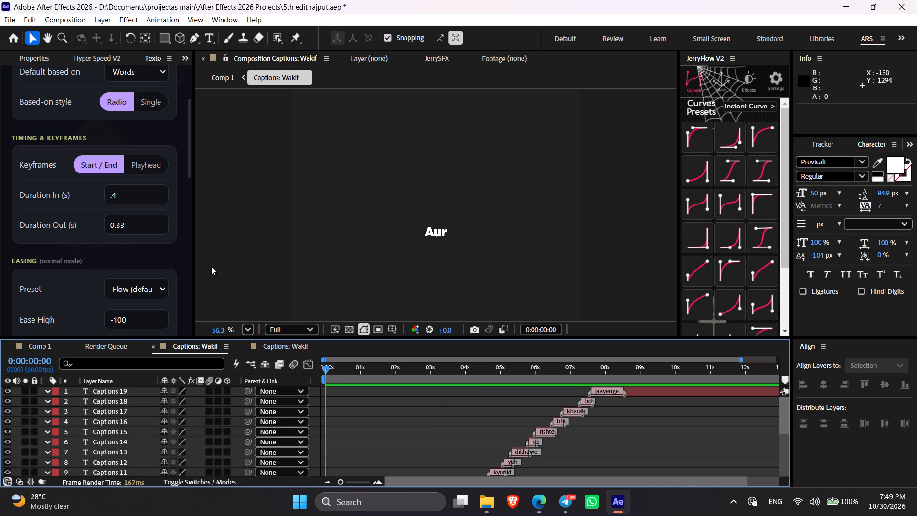
drag(123, 196, 81, 194)
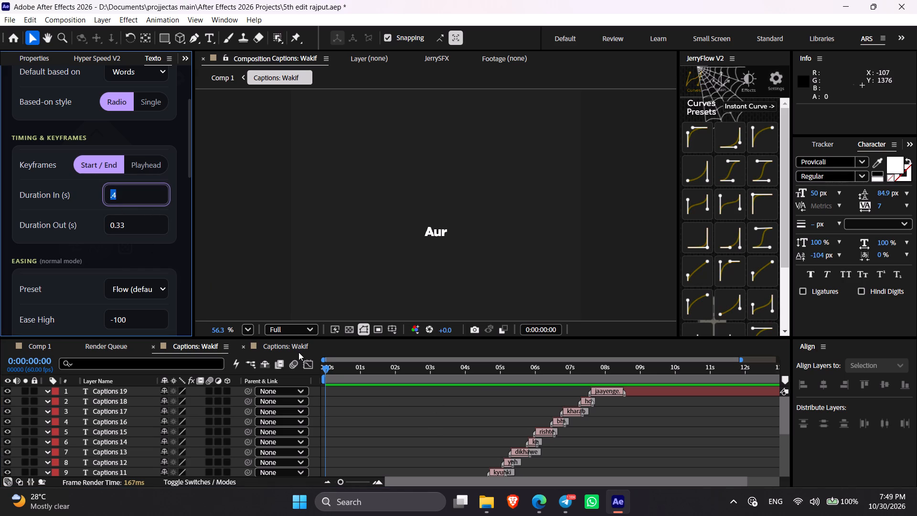
text(0.)
key(4)
click(181, 229)
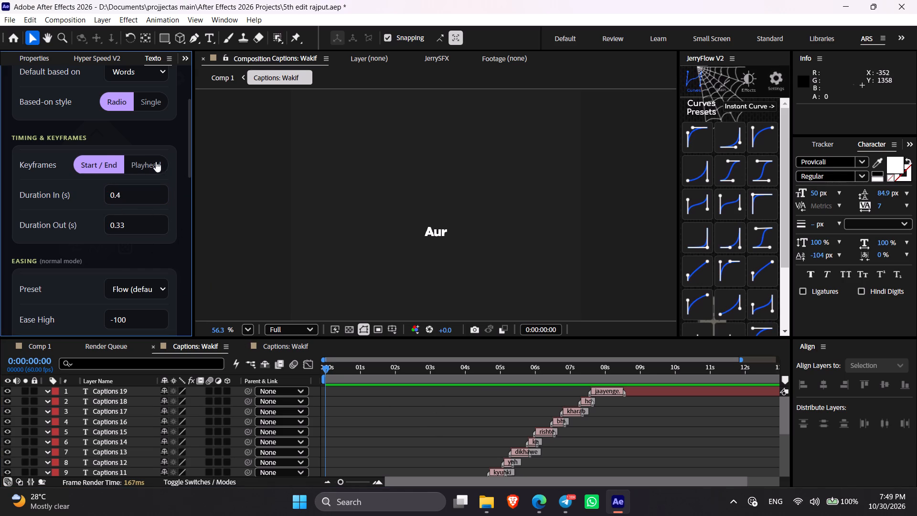
click(156, 161)
click(113, 157)
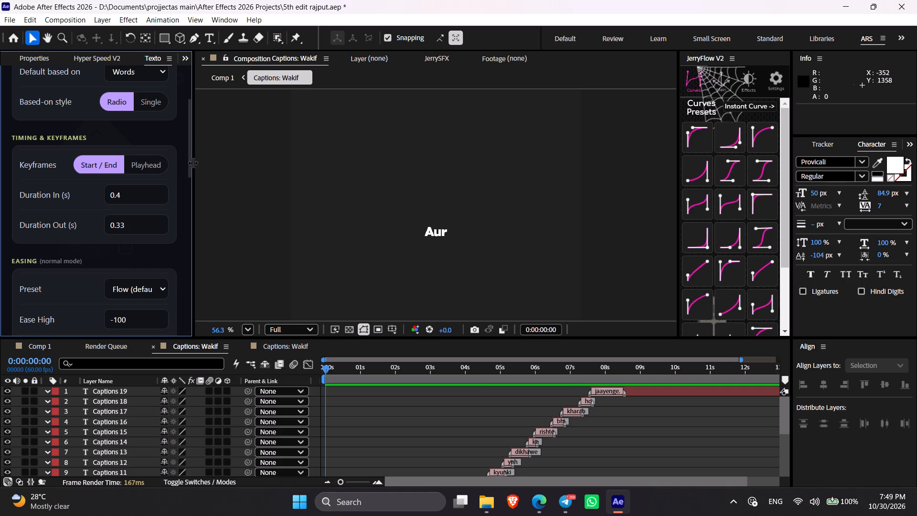
drag(190, 161, 187, 105)
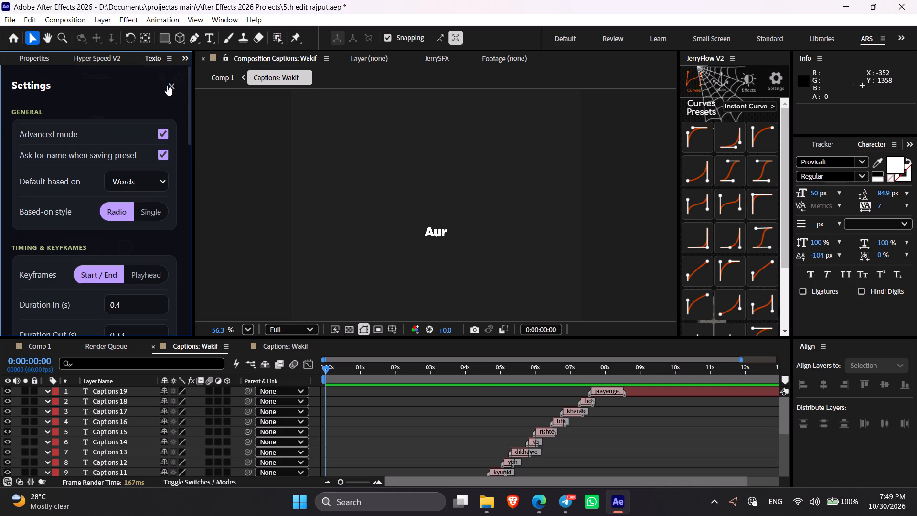
click(170, 85)
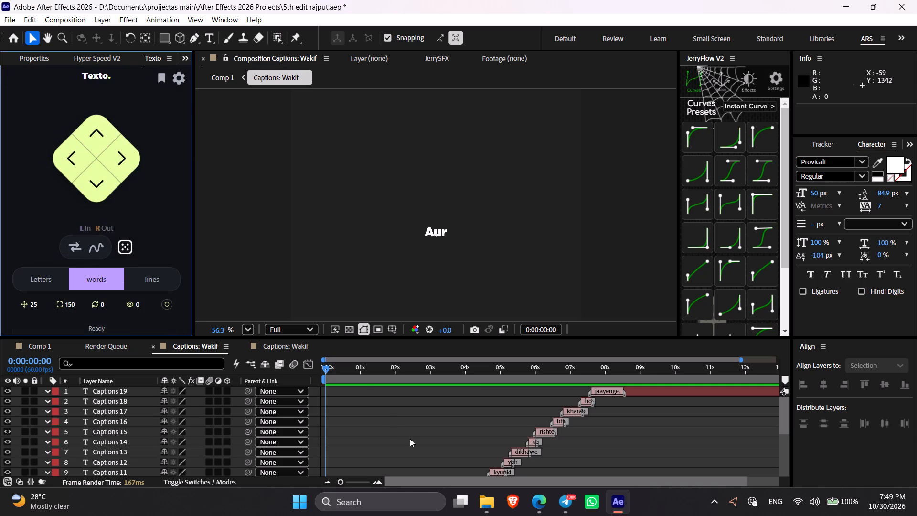
Apply Texto's upward In animation, based on words, to all the caption layers.
click(515, 441)
key(ctrl+a)
click(89, 123)
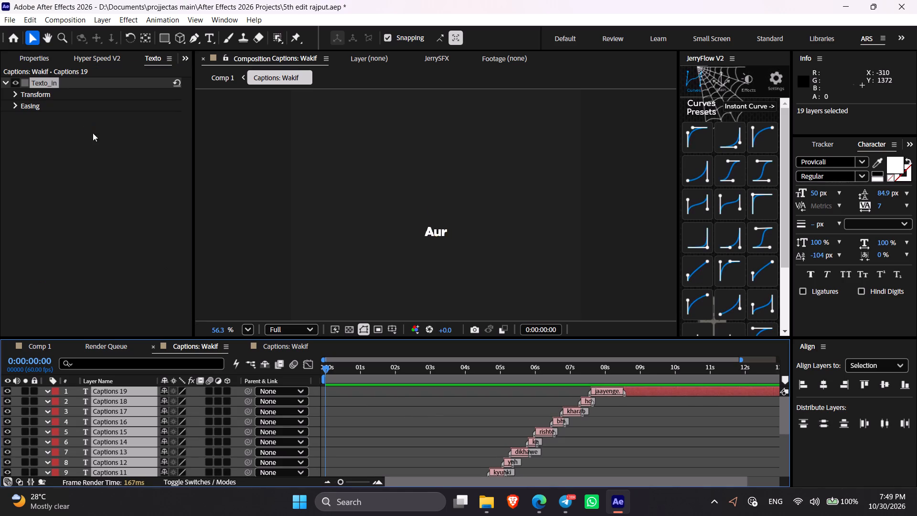
Deselect the layers, preview the caption animation, and return to the start of the composition.
click(432, 419)
key(space)
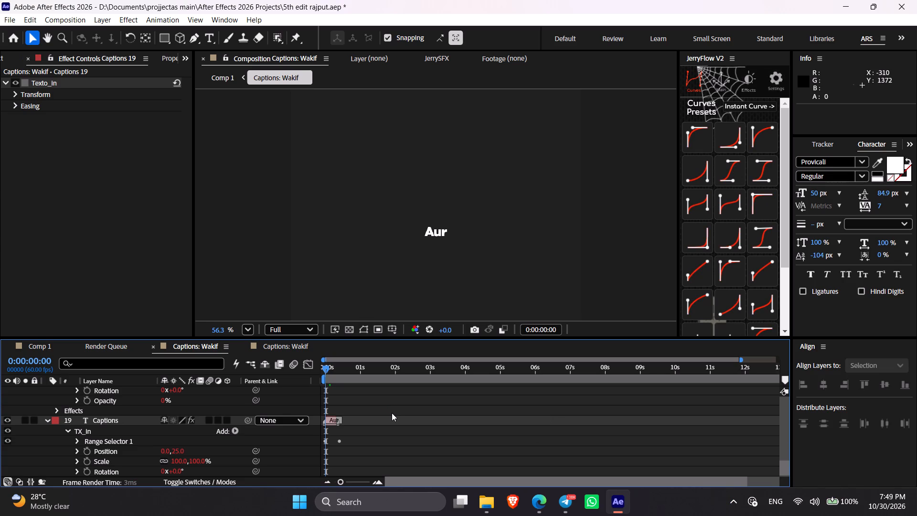
key(space)
click(321, 374)
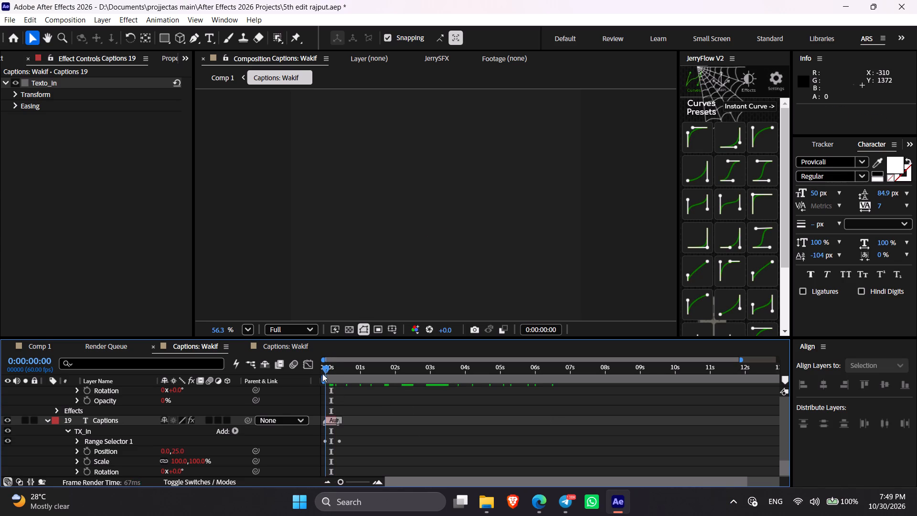
Preview the animated captions in the Captions: Wakif composition, and replay them from the start in Comp 1.
key(space)
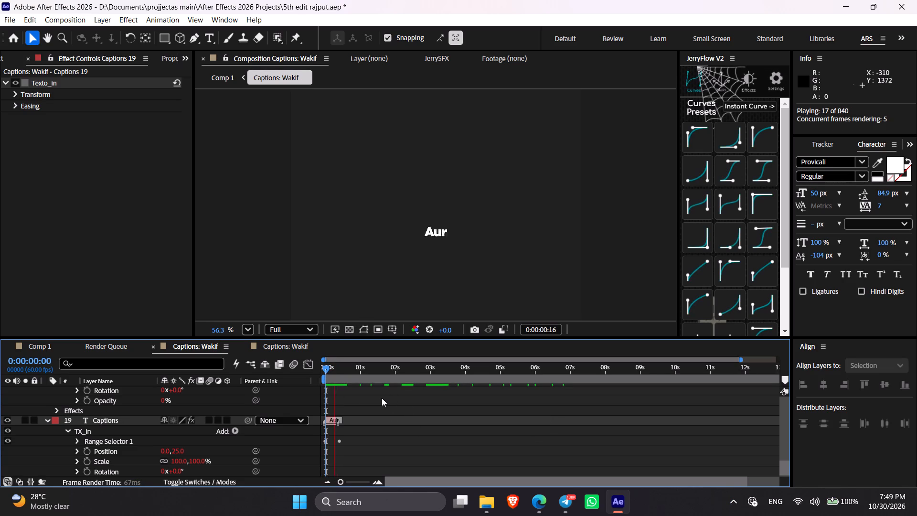
key(space)
click(42, 346)
drag(349, 371, 299, 371)
key(space)
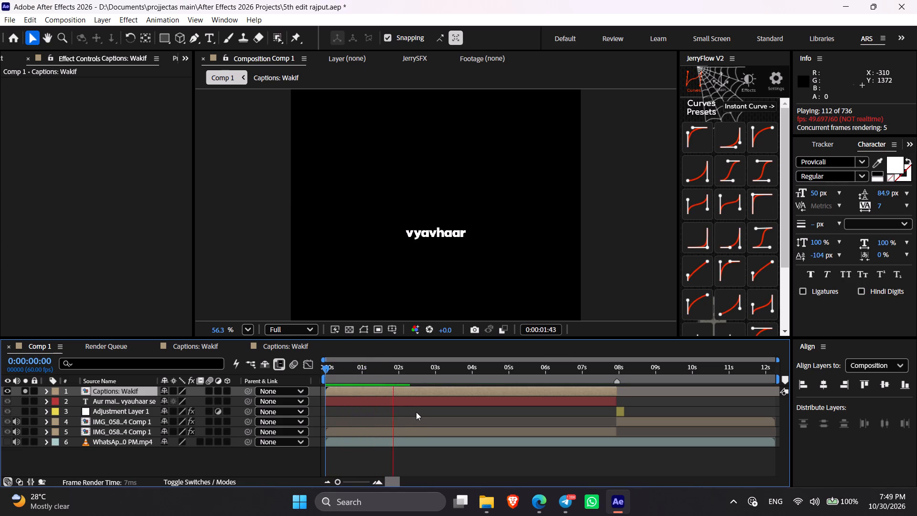
key(space)
drag(376, 374, 322, 374)
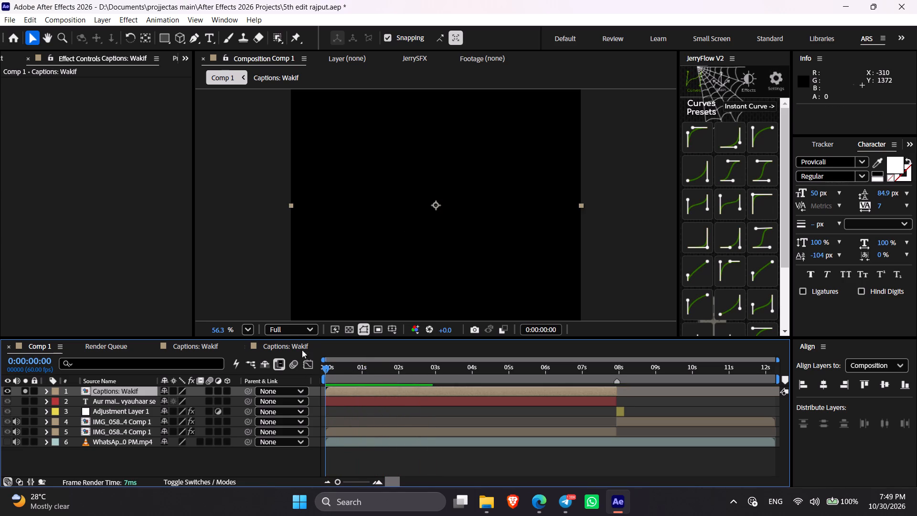
key(space)
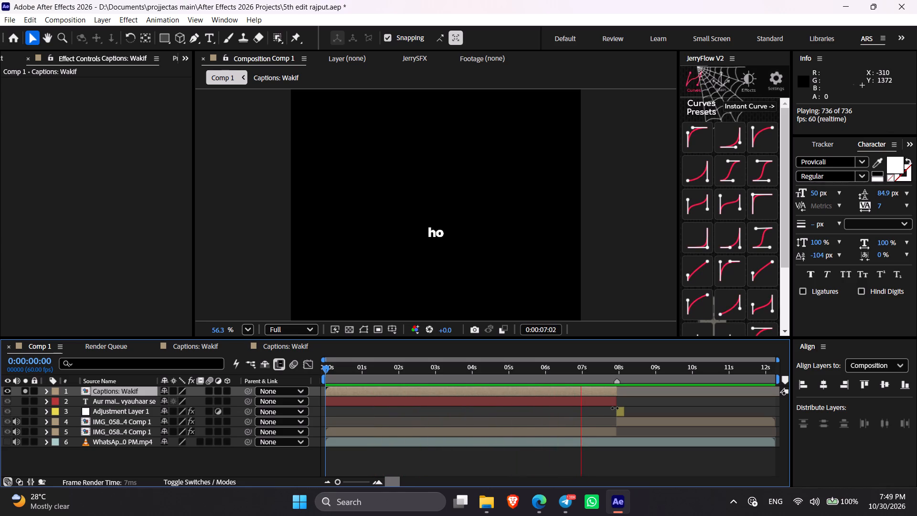
key(space)
drag(331, 372, 298, 370)
key(space)
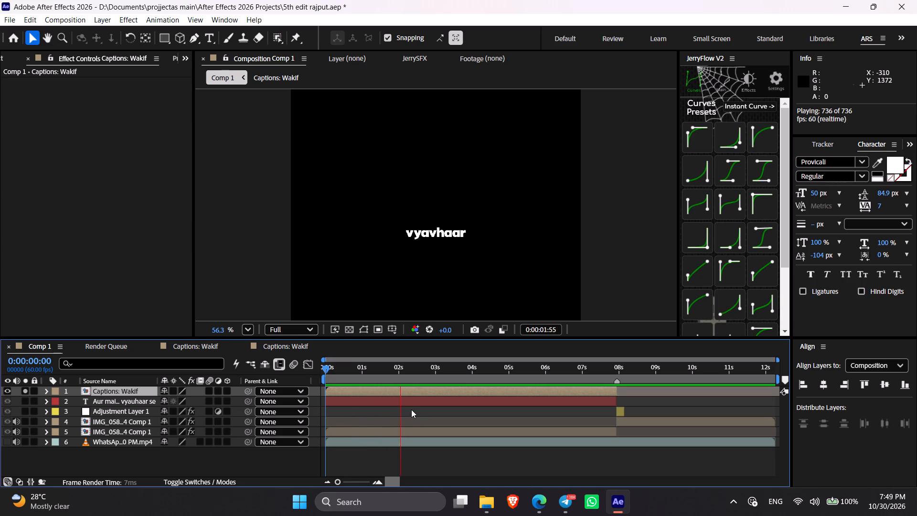
key(space)
Replay the captions in Comp 1 from 0:00:00:56 and from 0:00:03:35 to check their timing.
drag(411, 373, 360, 367)
key(space)
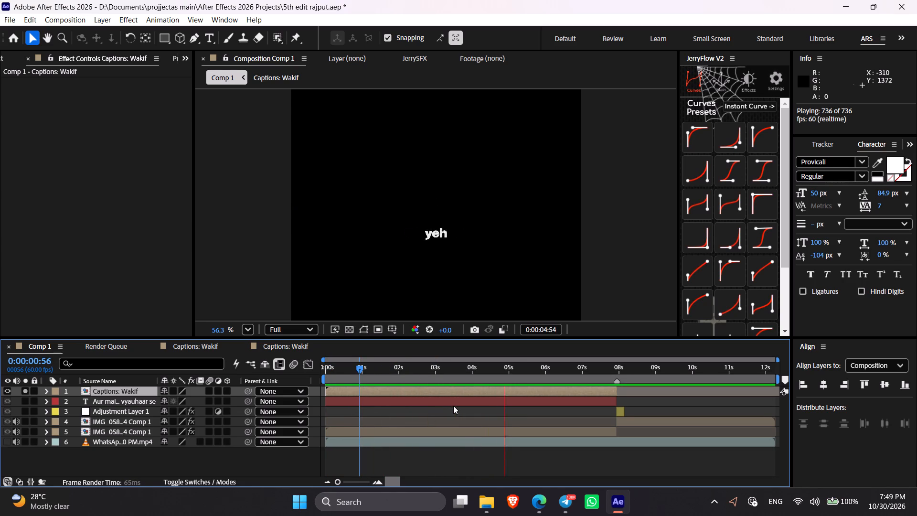
key(space)
click(457, 374)
key(space)
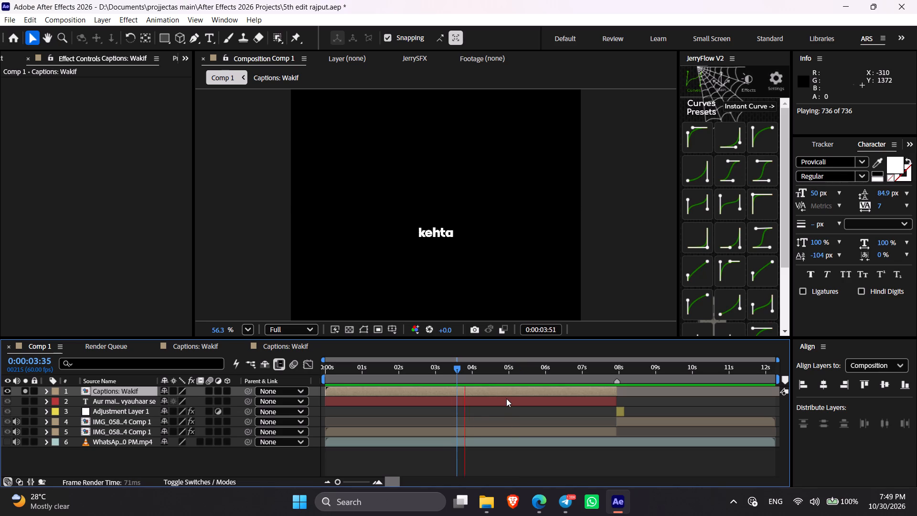
key(space)
drag(468, 379, 465, 380)
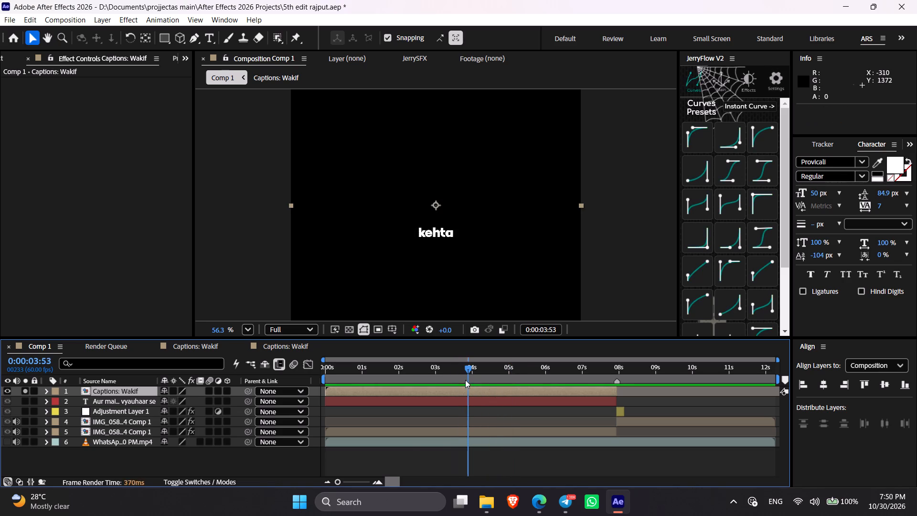
Play only Comp 1's audio from the start and from 0:00:02:12 to check when the words are spoken.
drag(465, 380, 291, 380)
click(459, 463)
key(Delete)
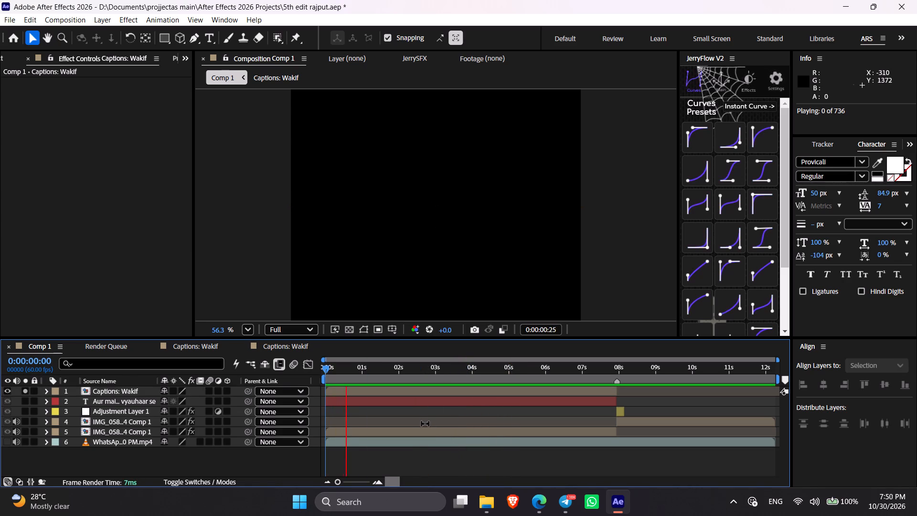
key(Delete)
key(Delete)
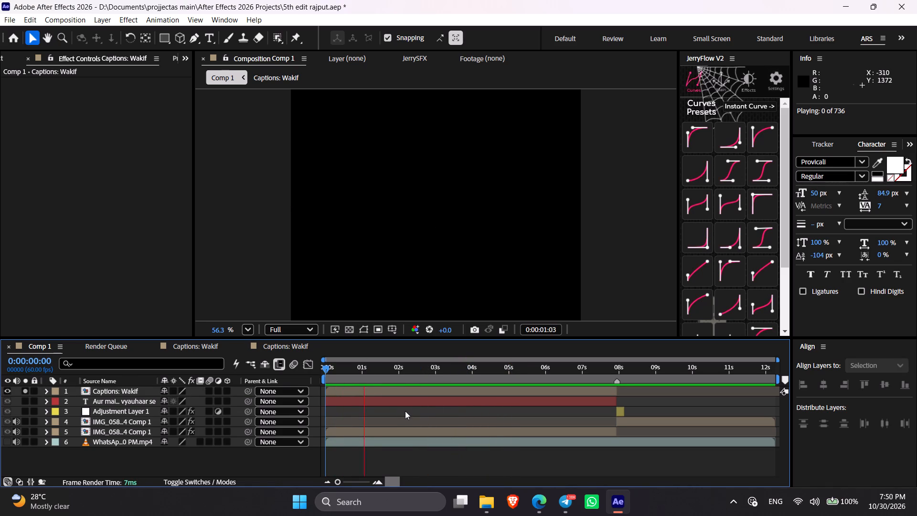
key(Delete)
drag(393, 373, 401, 374)
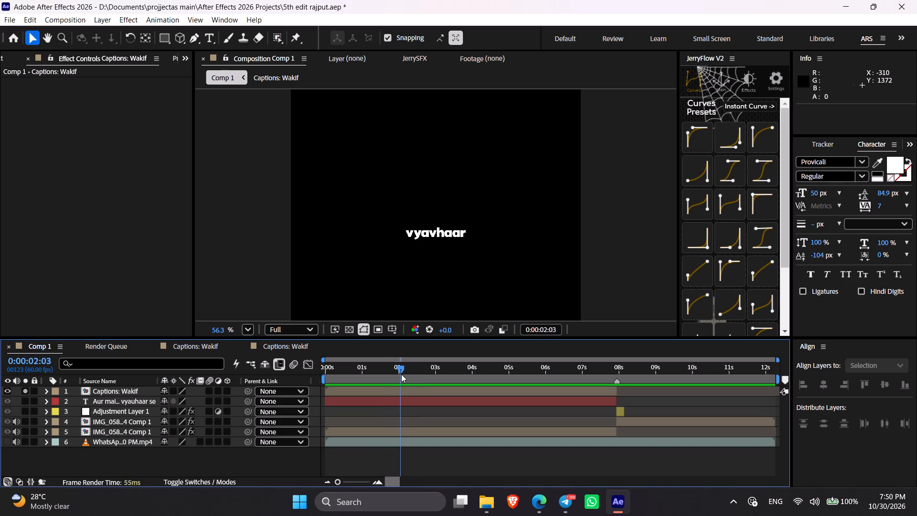
drag(401, 374, 406, 378)
key(Delete)
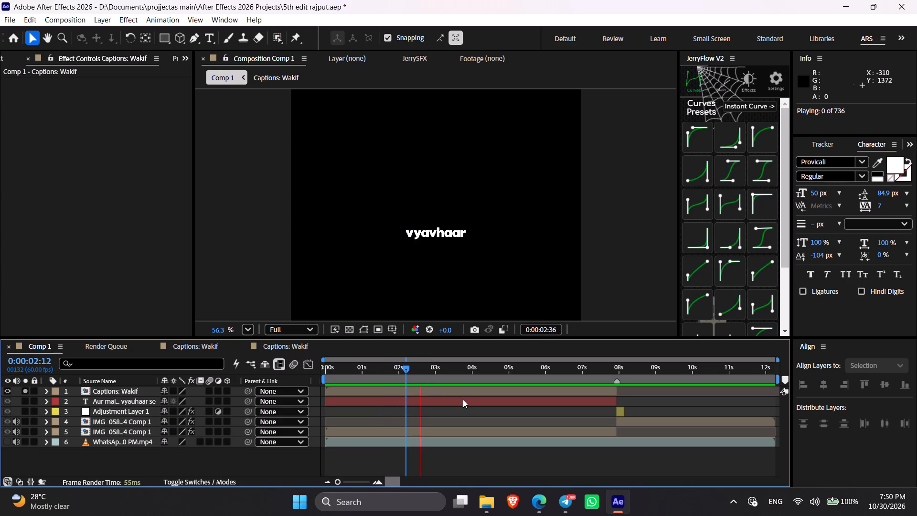
key(Delete)
Set the time stretch factor of the Captions: Wakif layer in Comp 1 to 100%.
click(598, 387)
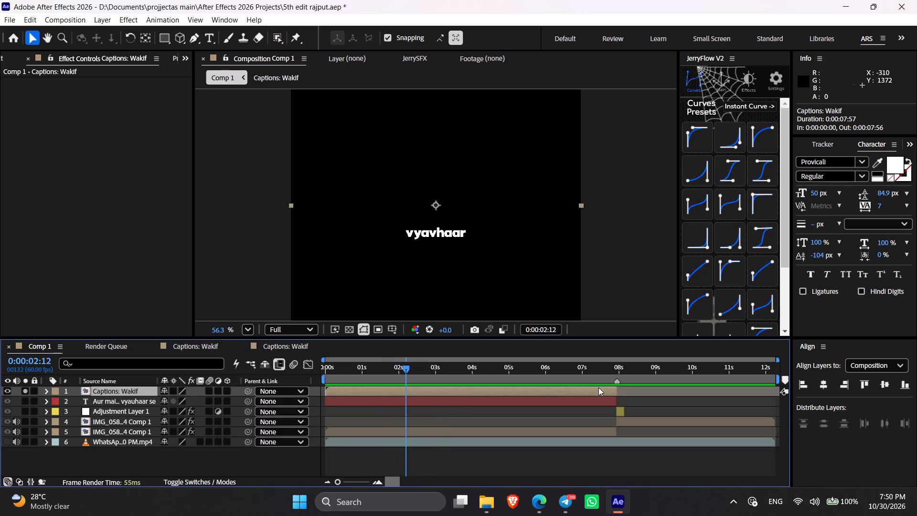
right_click(598, 387)
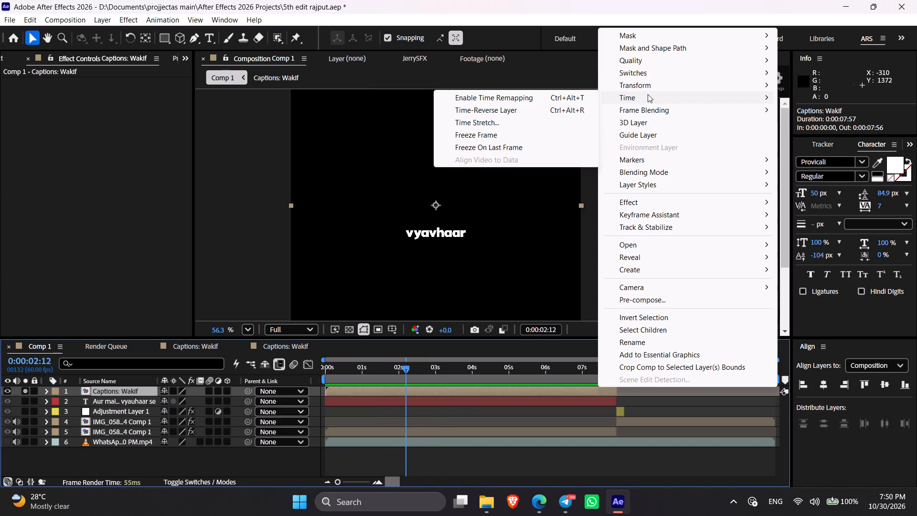
click(513, 116)
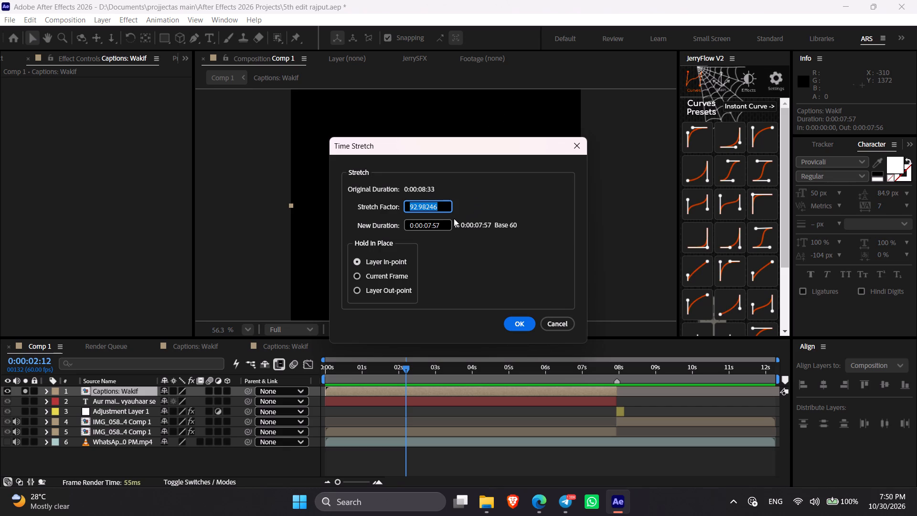
key(1)
key(0)
key(0)
click(518, 322)
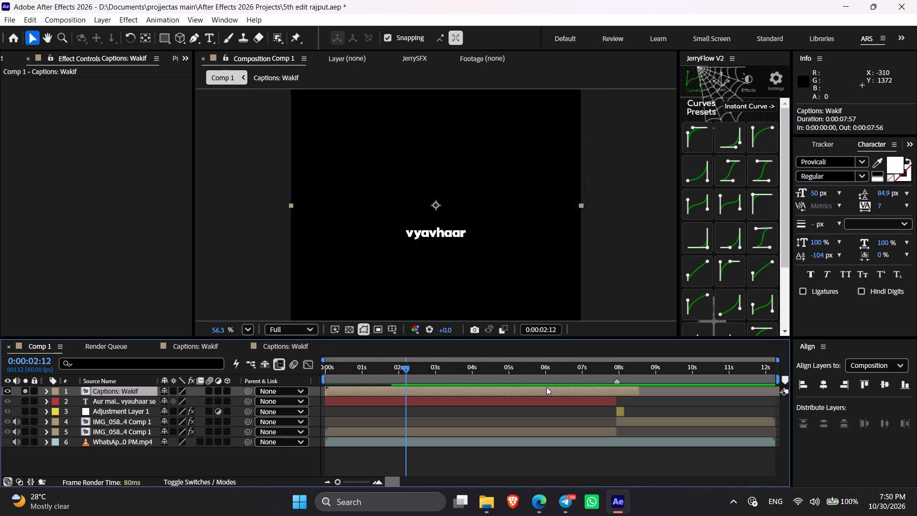
Play Comp 1's audio from 0:00:02:12 and 0:00:02:56 to compare the speech with the captions vyavhaar and se.
key(Delete)
key(Delete)
key(Delete)
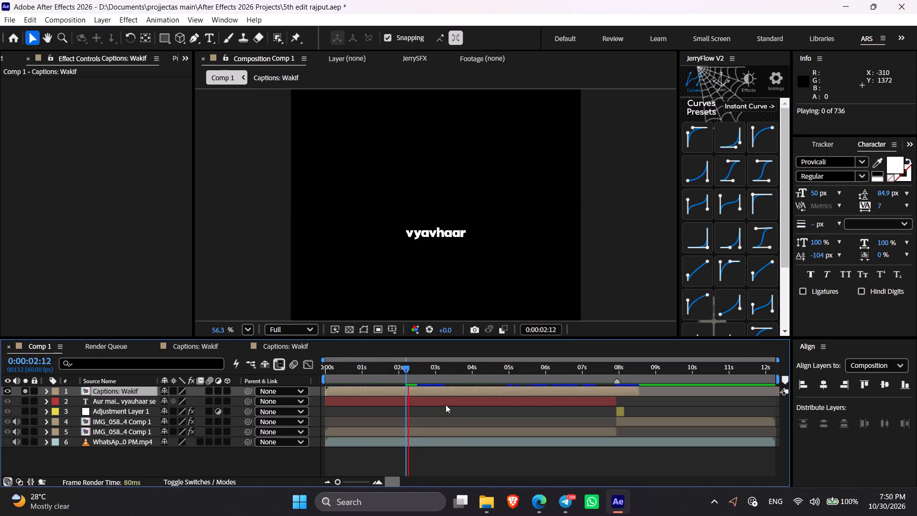
key(Delete)
click(435, 376)
key(Delete)
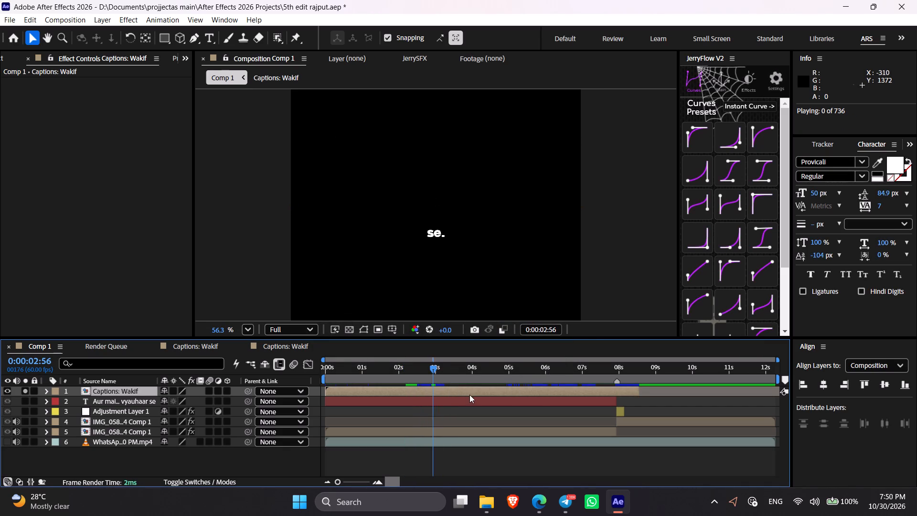
key(Delete)
drag(426, 369, 405, 369)
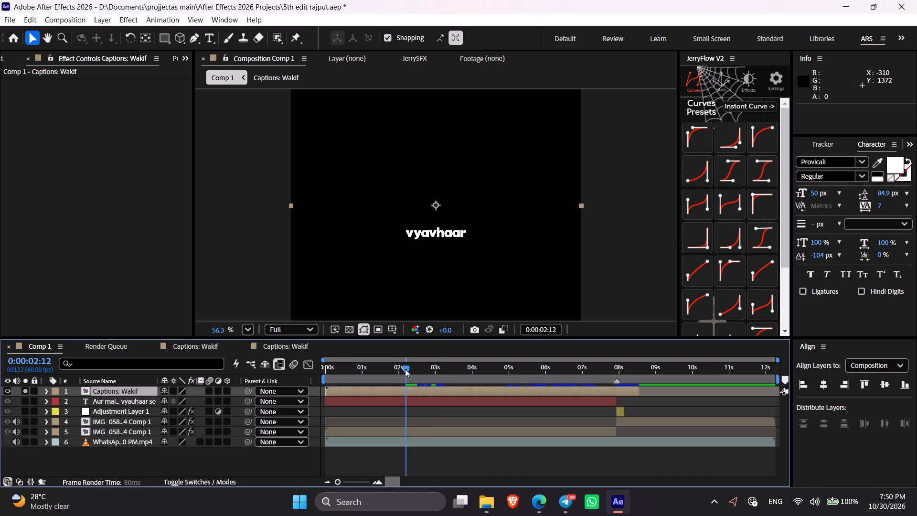
drag(405, 369, 405, 369)
key(Delete)
key(Delete)
click(433, 370)
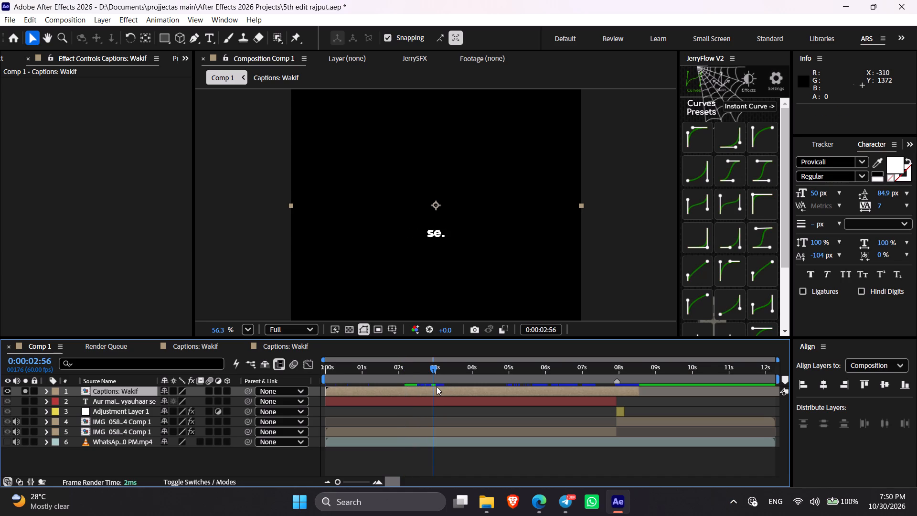
Open the Captions: Wakif composition and collapse the expanded properties of all its caption layers.
double_click(437, 387)
scroll(457, 416, up, 11)
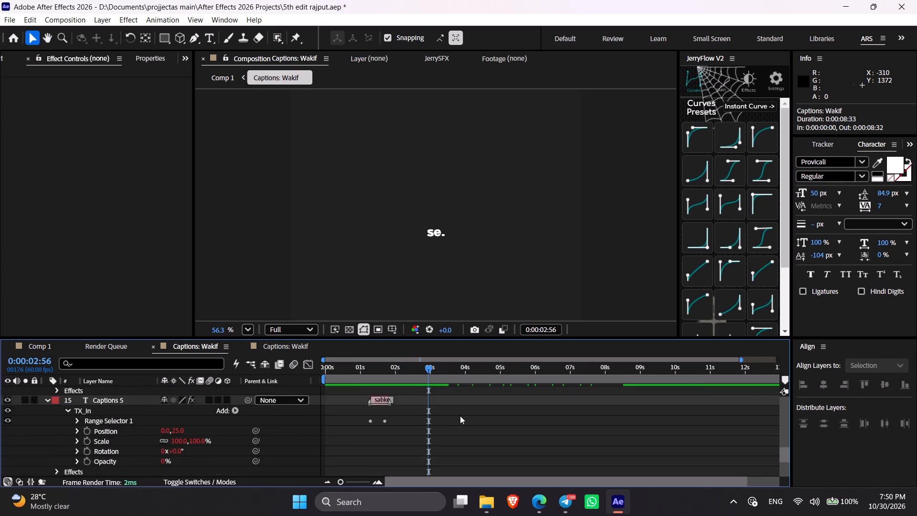
scroll(460, 416, up, 2)
scroll(460, 416, down, 1)
scroll(460, 416, up, 1)
scroll(460, 416, down, 1)
scroll(460, 416, up, 1)
scroll(460, 416, down, 1)
click(679, 433)
key(w)
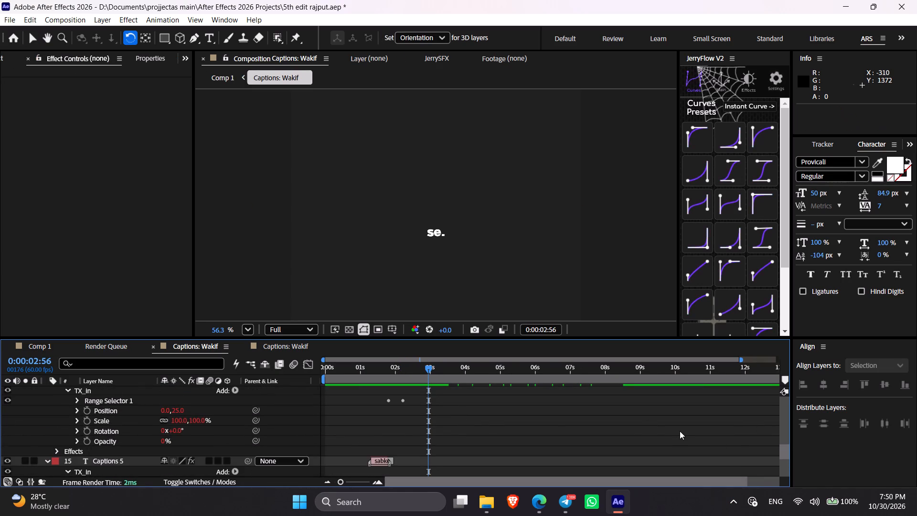
key(e)
key(e)
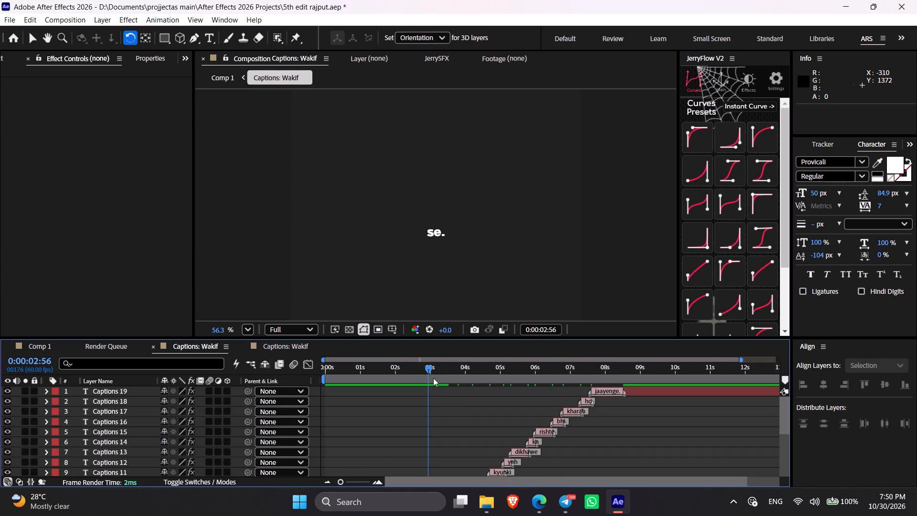
Locate where the caption se. ends, and play Comp 1's audio from 0:00:02:59 to compare the timing.
scroll(445, 377, down, 5)
click(428, 365)
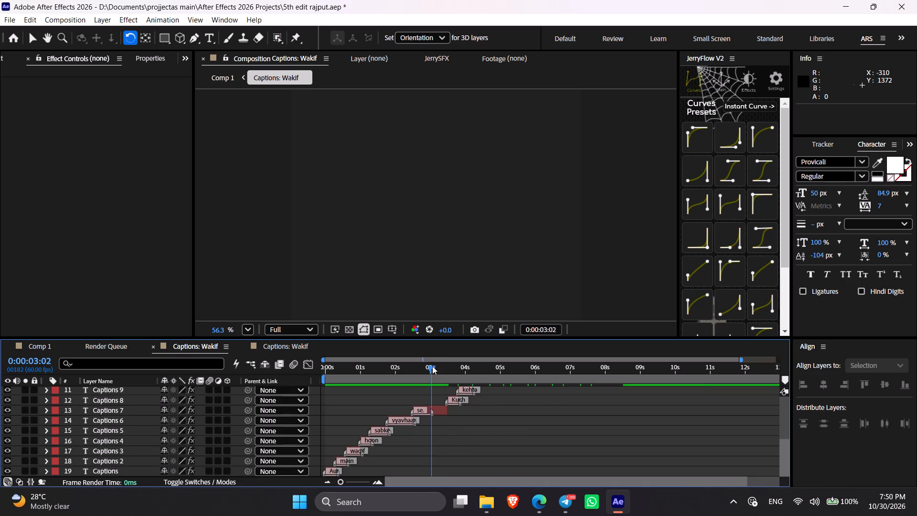
click(37, 341)
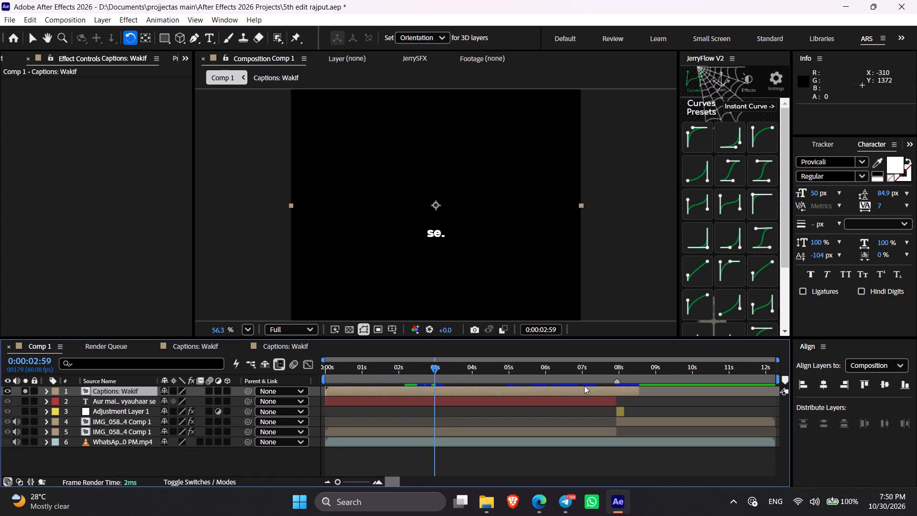
key(Delete)
key(Delete)
Examine the Captions 8 layer, Kuch, and its neighbours in Captions: Wakif, and replay Comp 1's audio from 0:00:02:59.
double_click(456, 392)
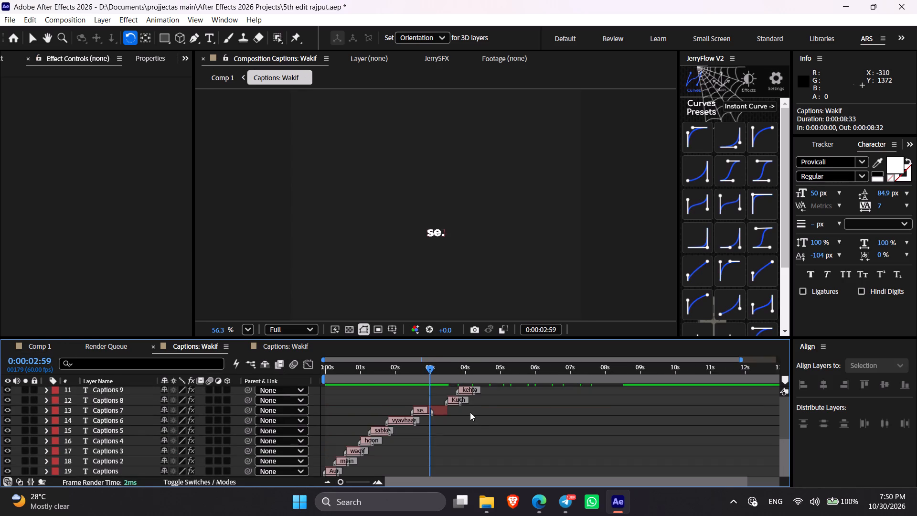
click(471, 416)
scroll(473, 418, up, 1)
click(448, 429)
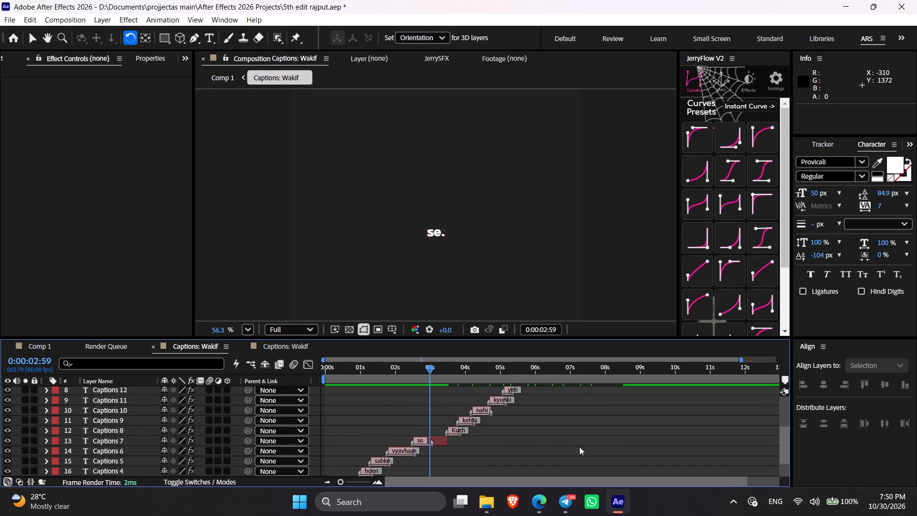
click(131, 433)
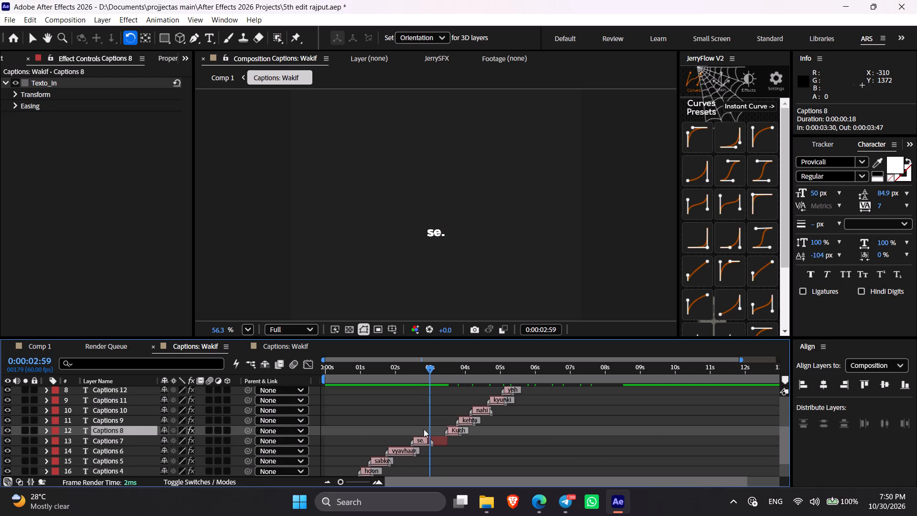
drag(787, 442, 765, 422)
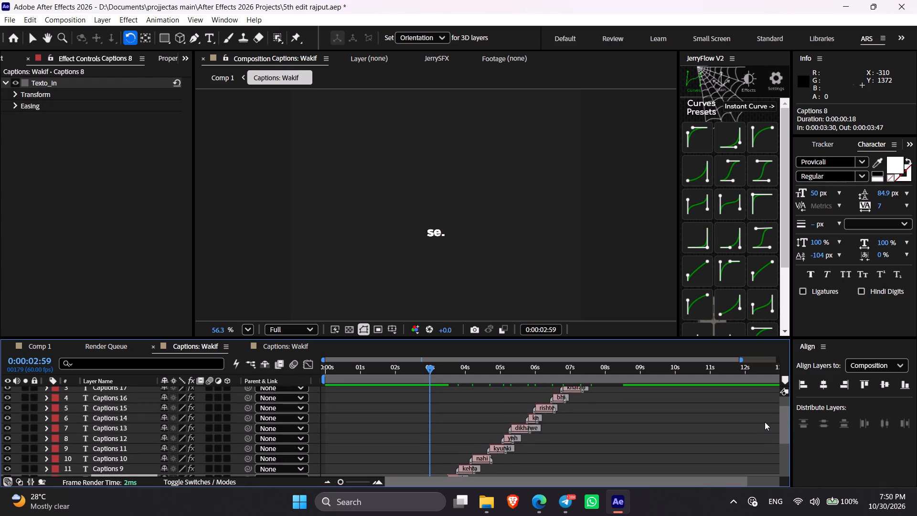
drag(765, 422, 780, 431)
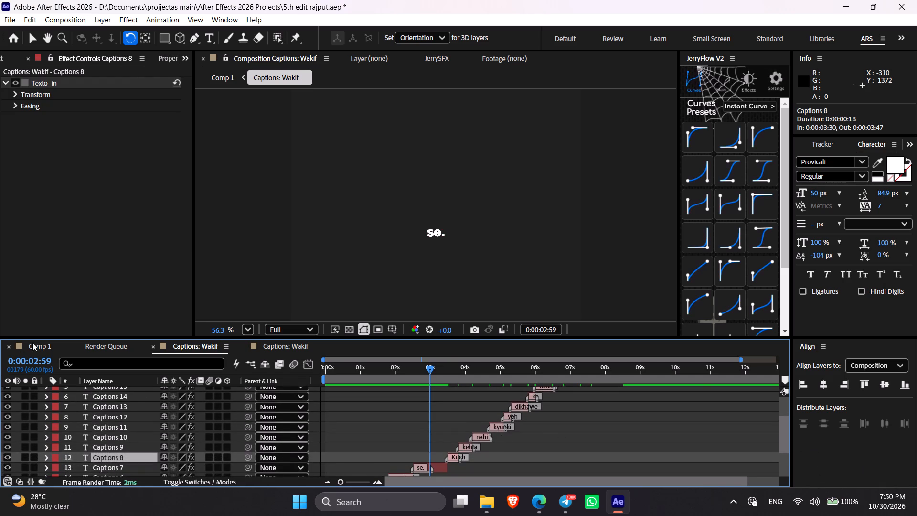
click(38, 346)
key(Delete)
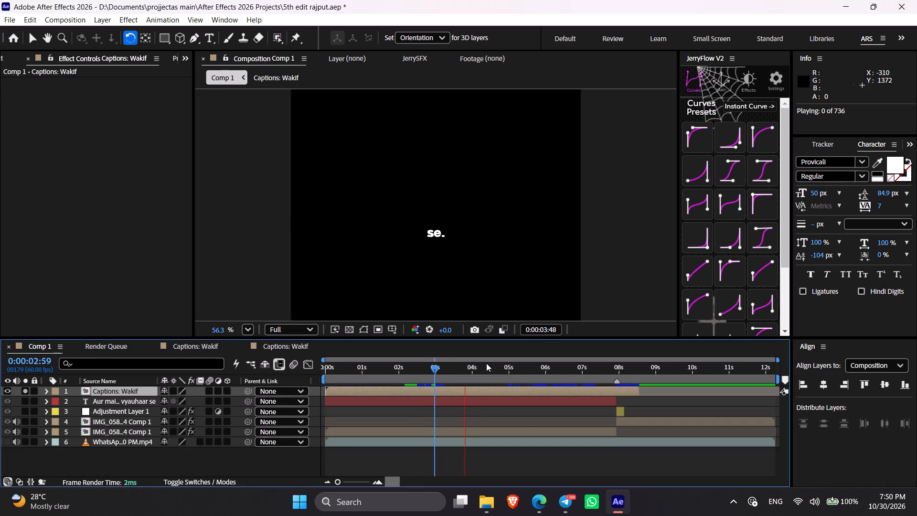
key(Delete)
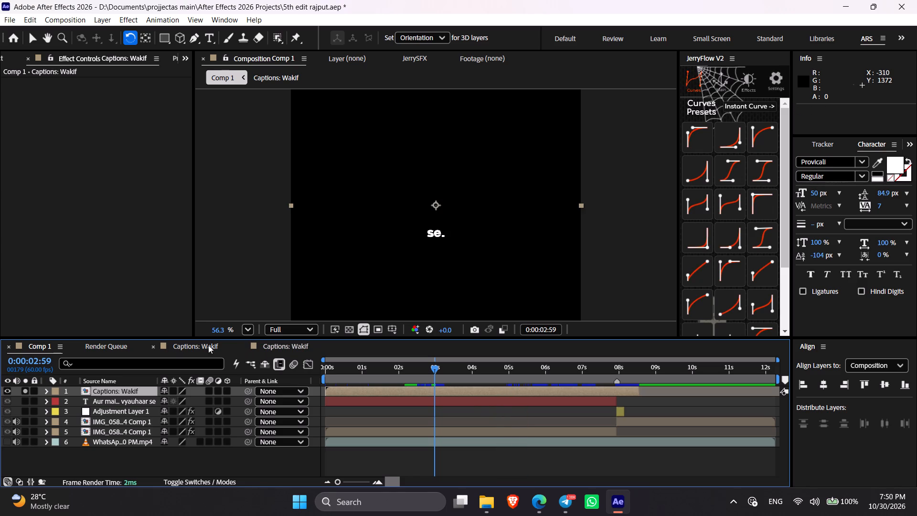
Open the Captions: Wakif composition and close its duplicate timeline.
click(207, 346)
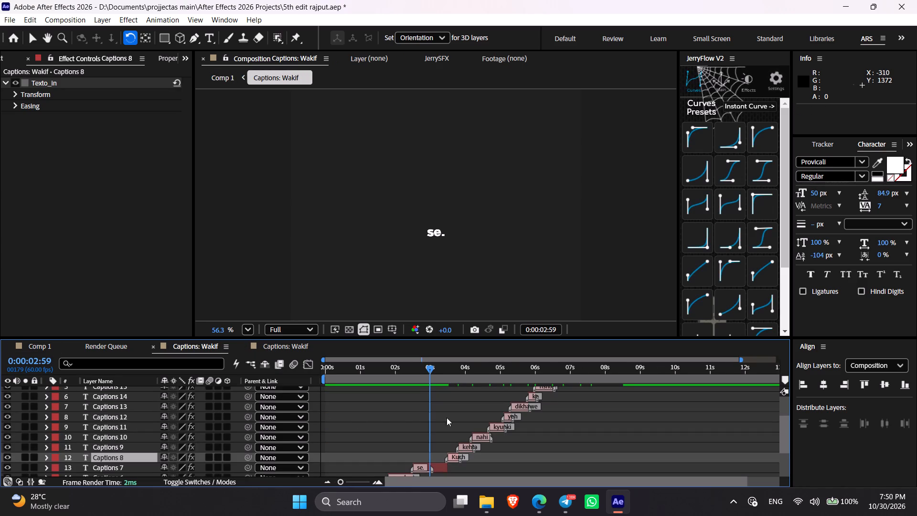
key(w)
key(e)
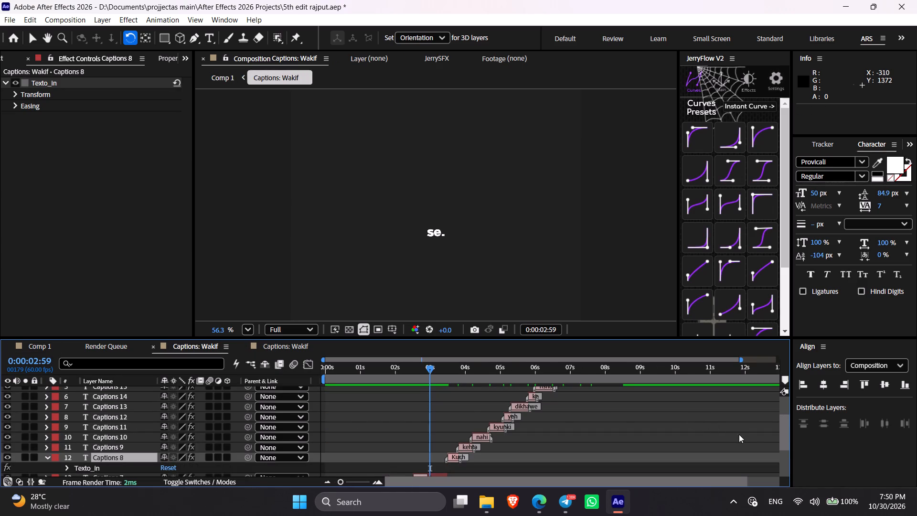
key(e)
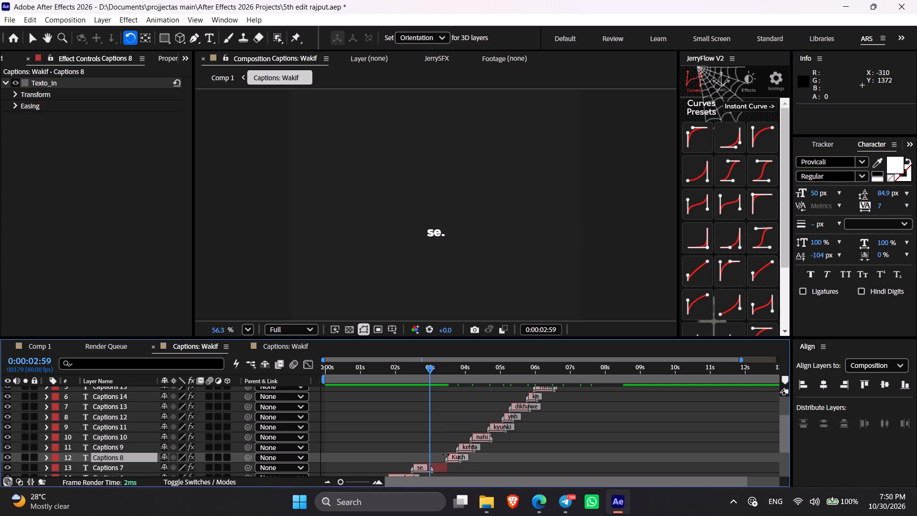
click(242, 346)
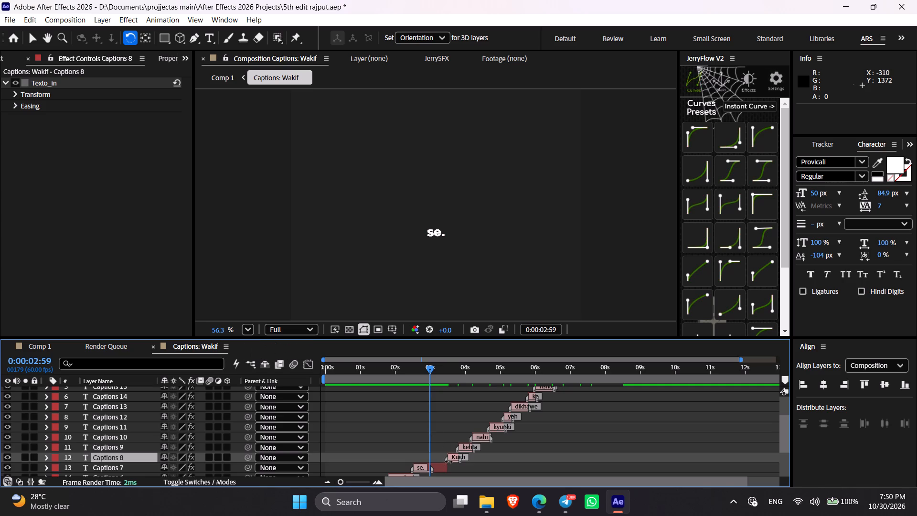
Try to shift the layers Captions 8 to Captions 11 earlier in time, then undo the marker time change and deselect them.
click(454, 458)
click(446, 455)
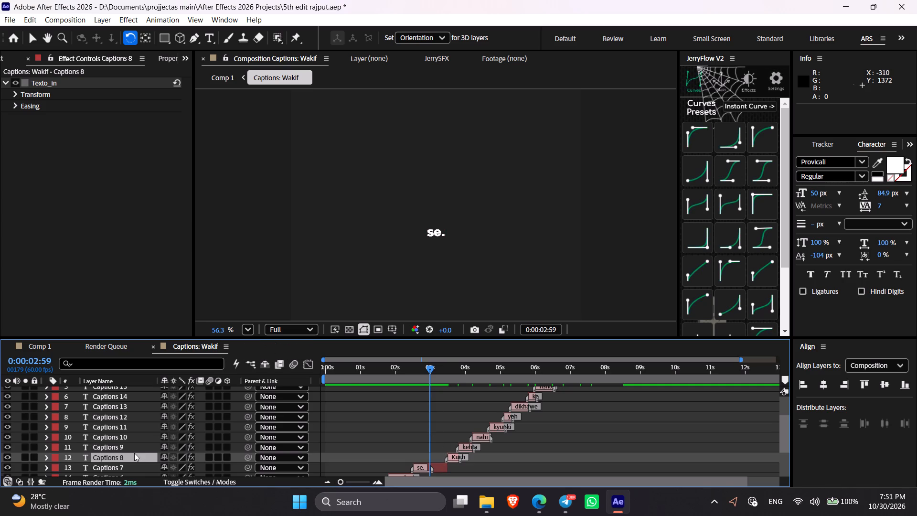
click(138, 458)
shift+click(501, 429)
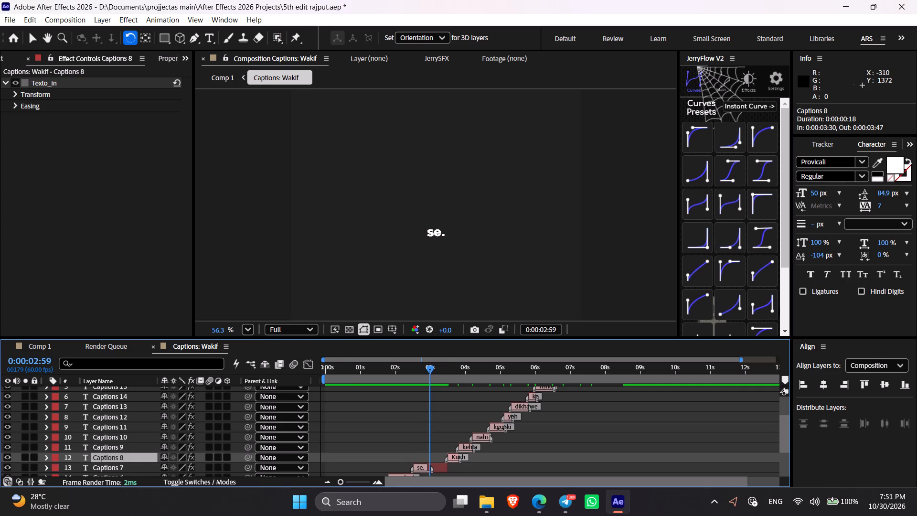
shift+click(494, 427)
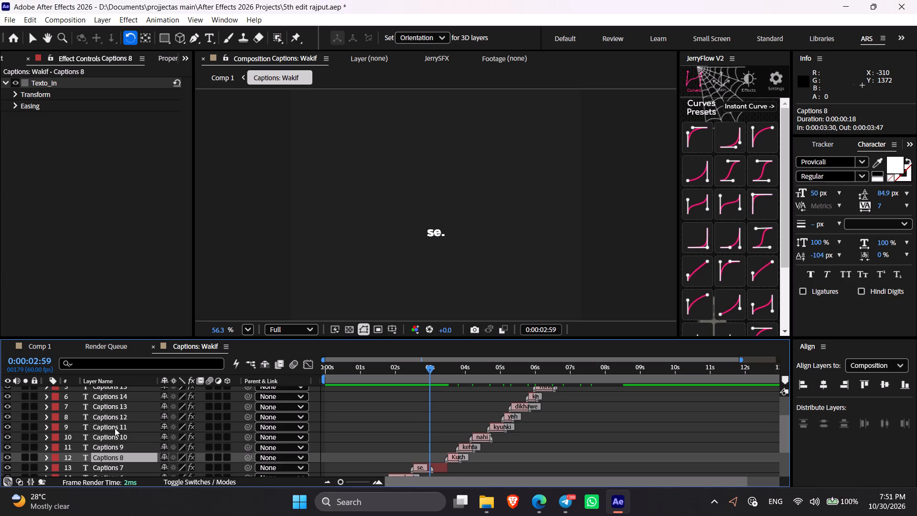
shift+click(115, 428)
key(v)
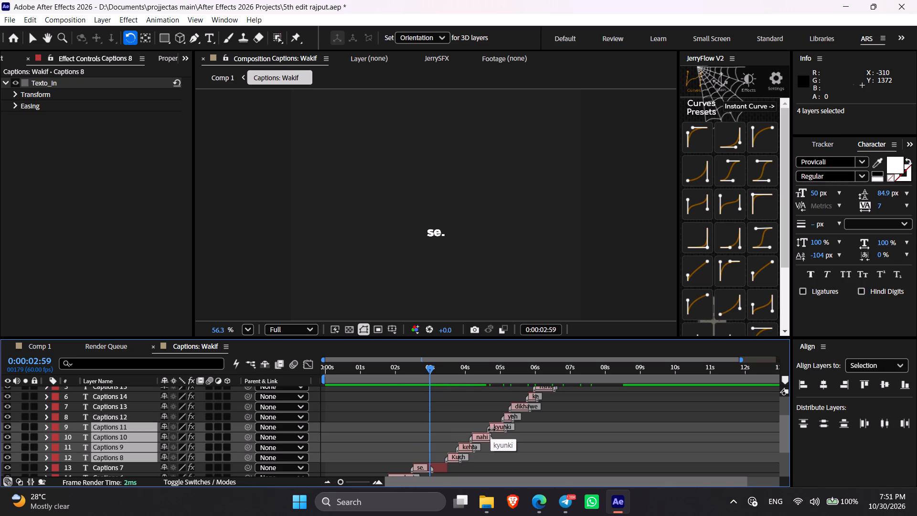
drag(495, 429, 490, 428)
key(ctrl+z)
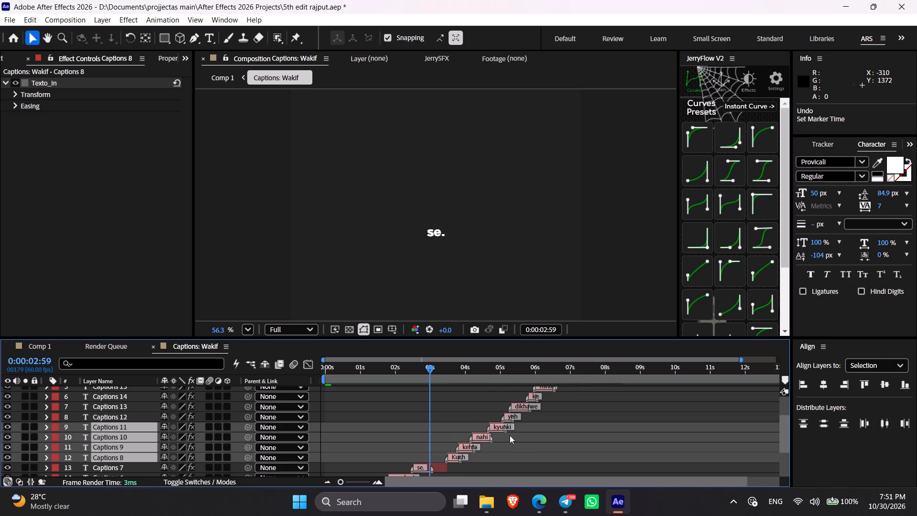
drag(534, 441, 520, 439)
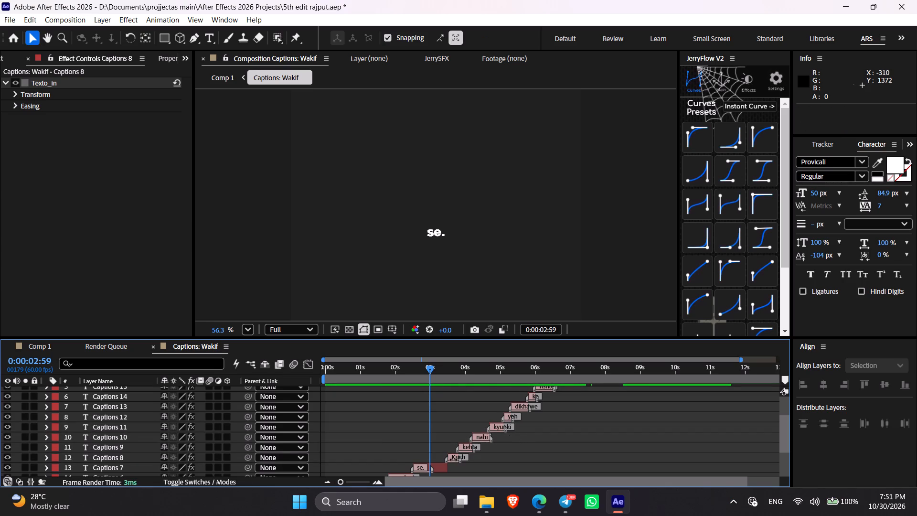
Shift the layers Captions 8 to Captions 11 earlier together so that Kuch starts at 0:00:02:59.
click(453, 461)
click(126, 456)
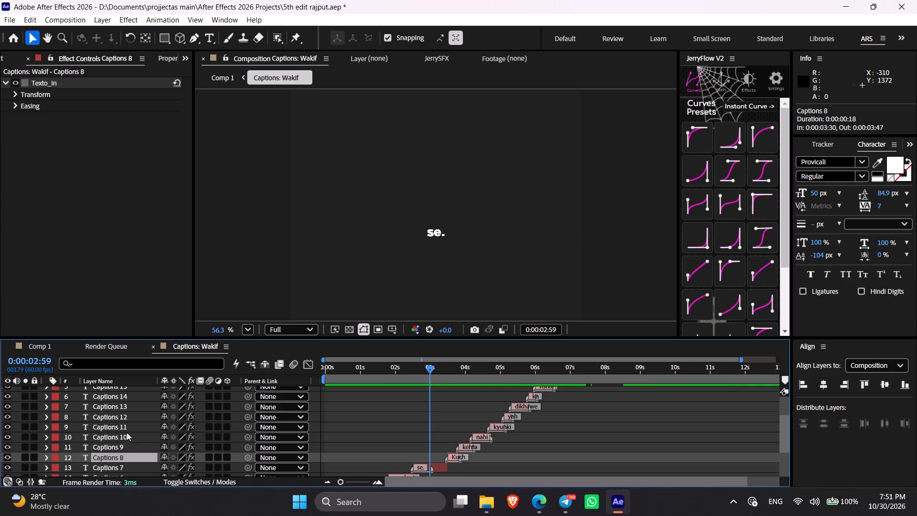
shift+click(125, 427)
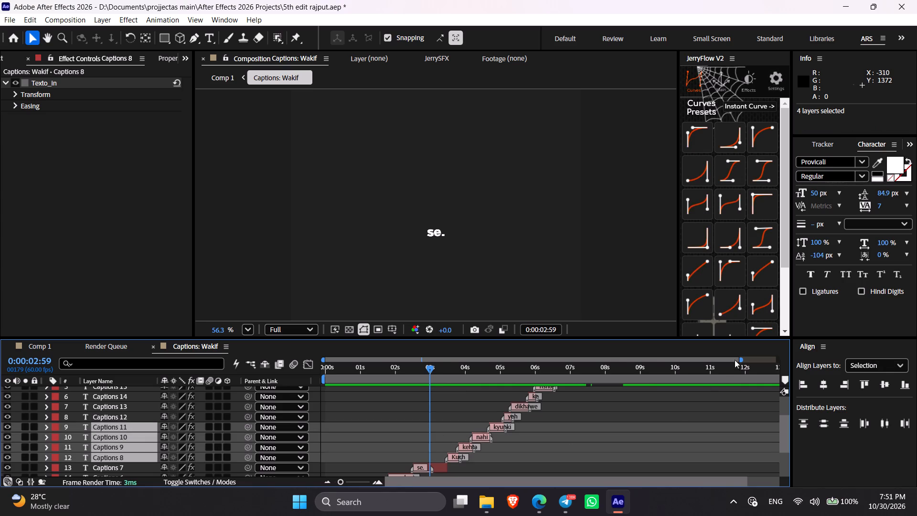
drag(740, 357, 368, 372)
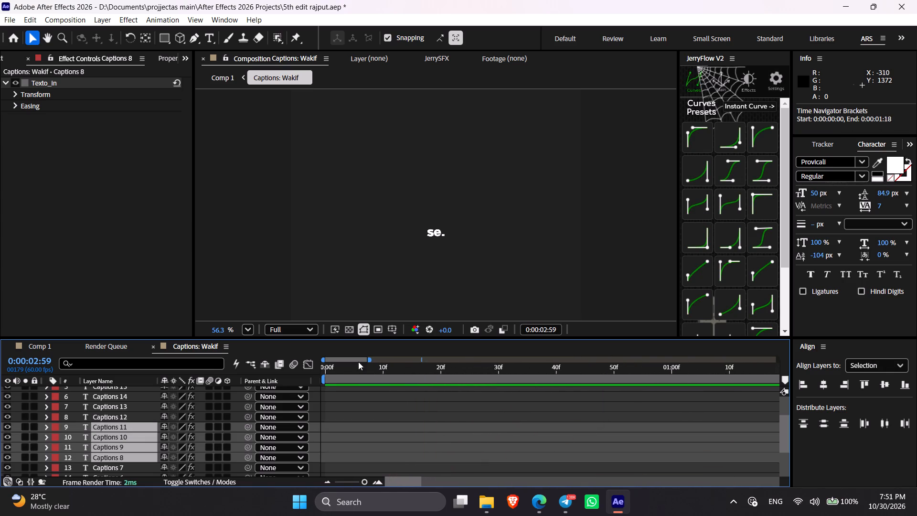
drag(353, 359, 445, 379)
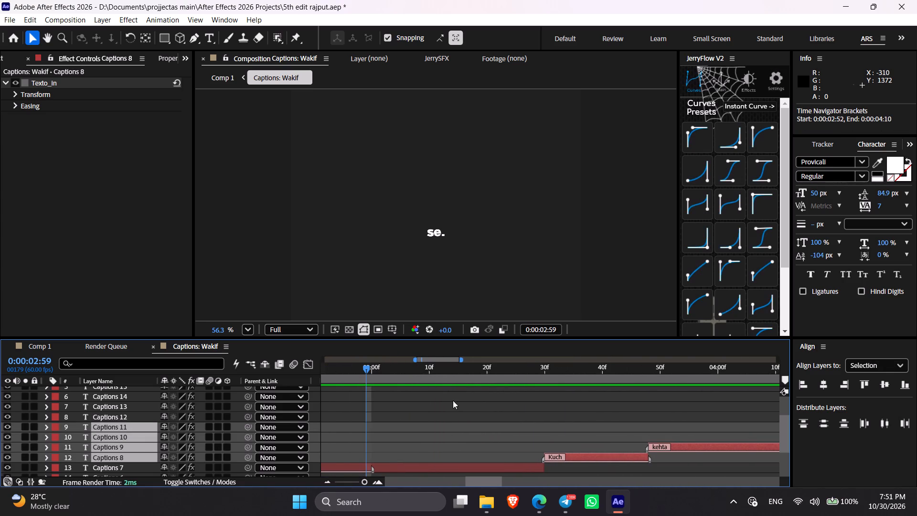
drag(591, 459, 416, 464)
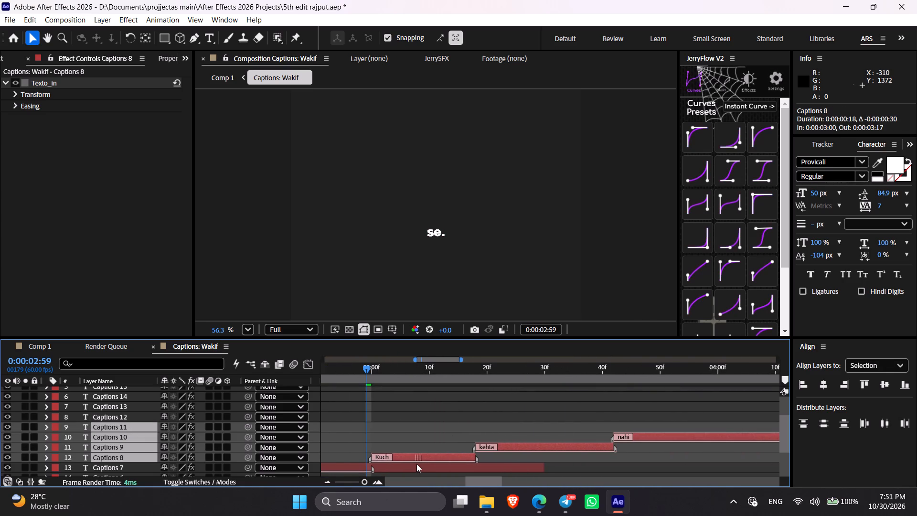
drag(416, 464, 411, 462)
Play Comp 1 from 0:00:02:59, 0:00:03:59 and 0:00:04:54 to compare the speech with the shifted captions, ending at 0:00:04:56.
click(44, 349)
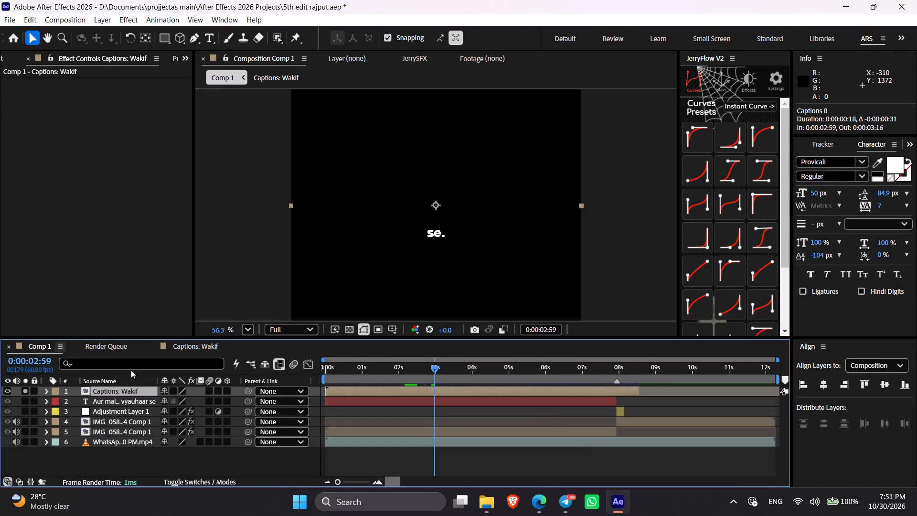
key(space)
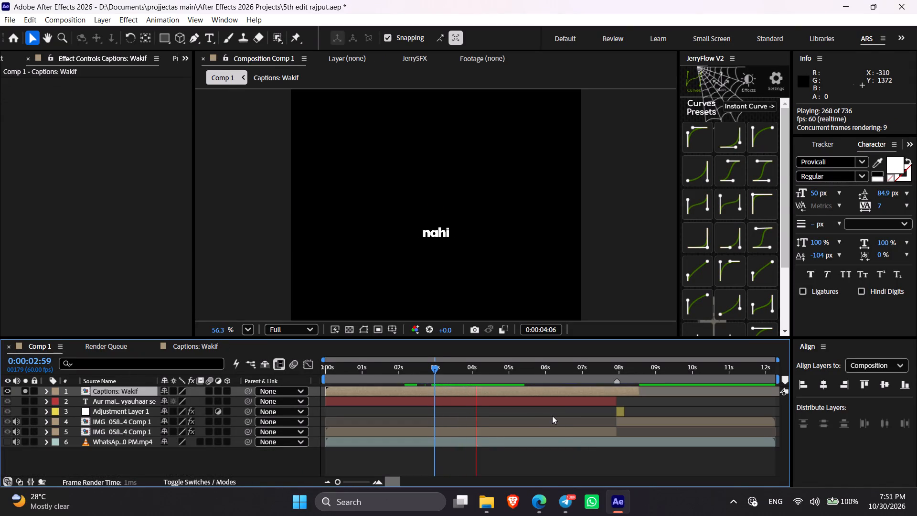
key(space)
click(473, 376)
key(Delete)
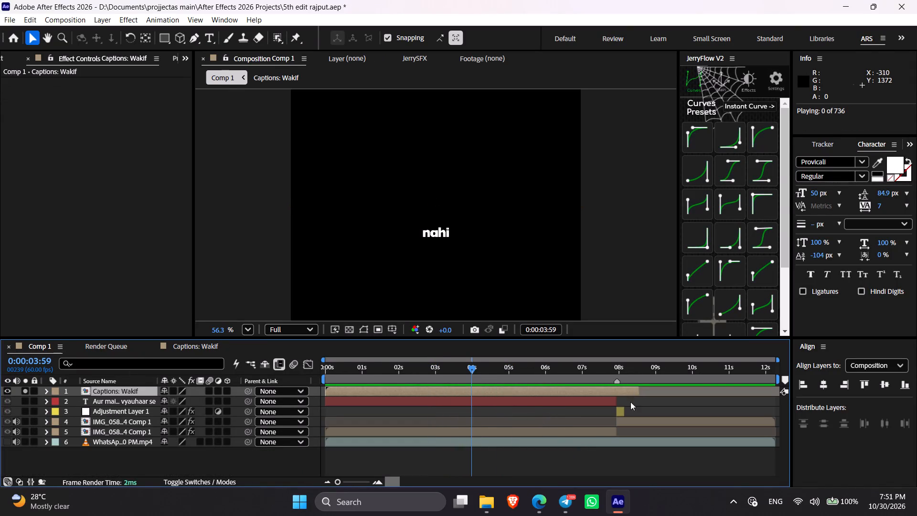
key(Delete)
click(507, 371)
key(Delete)
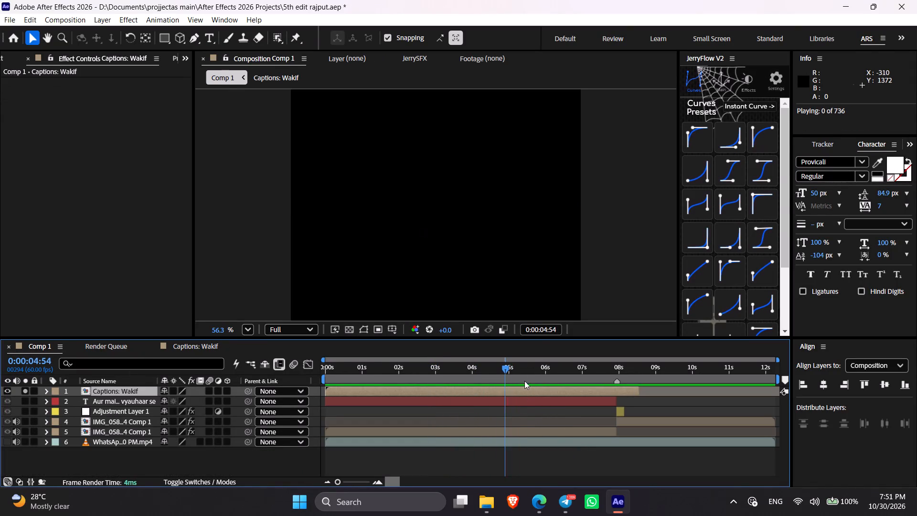
key(Delete)
click(506, 371)
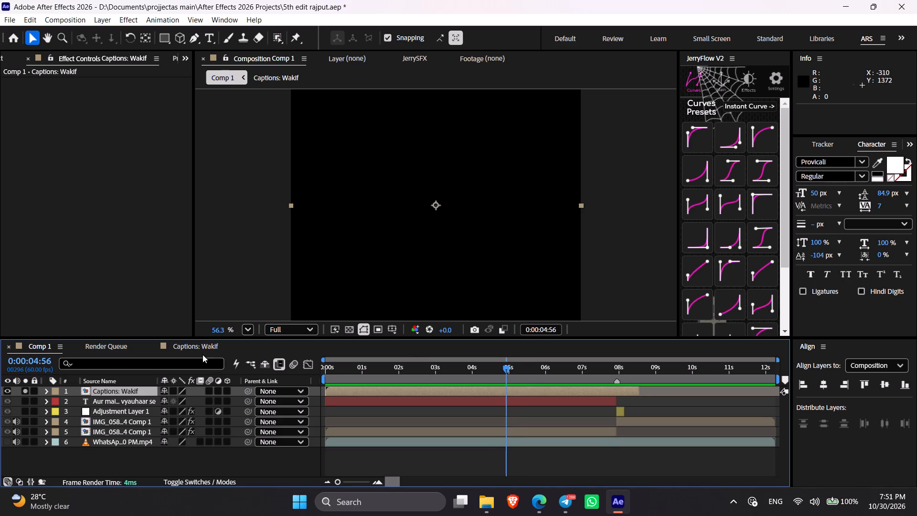
Examine the timing of the caption layers from yeh to kharab in Captions: Wakif relative to 0:00:04:56.
click(190, 347)
drag(481, 484, 526, 486)
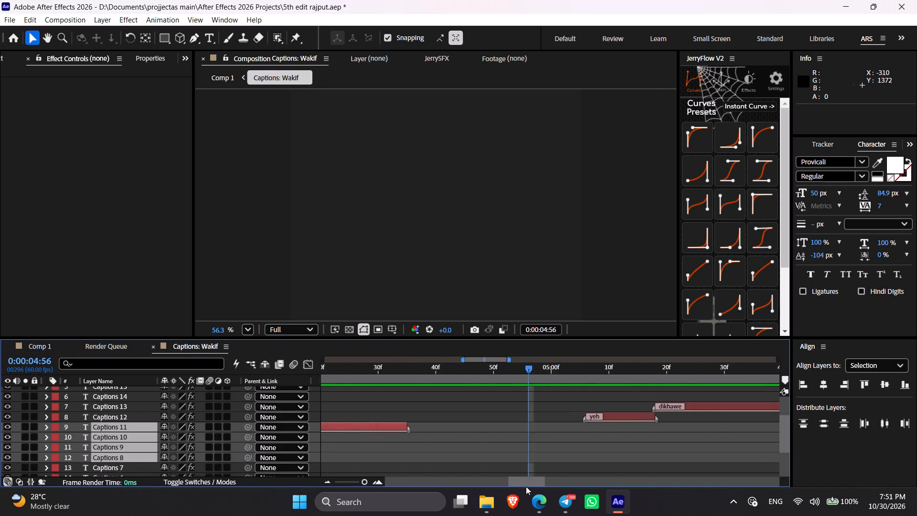
drag(526, 486, 528, 486)
click(565, 417)
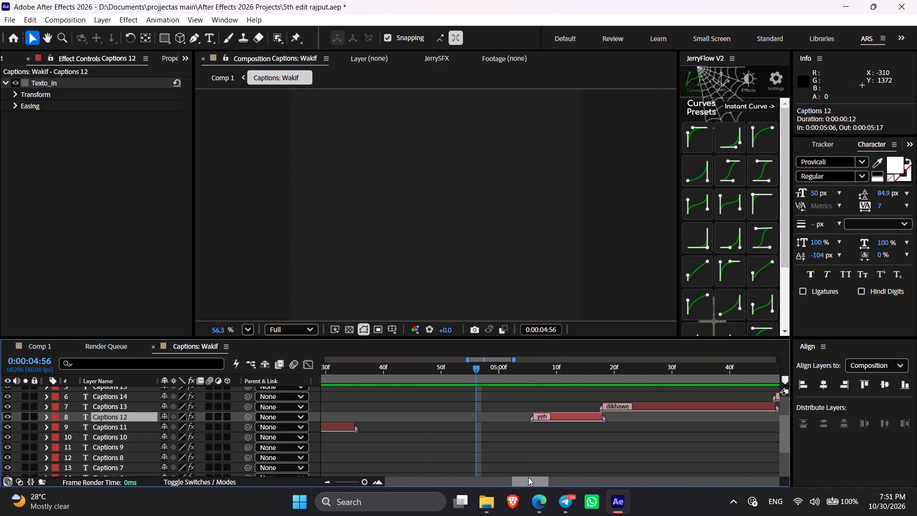
drag(530, 479, 546, 481)
scroll(642, 462, up, 1)
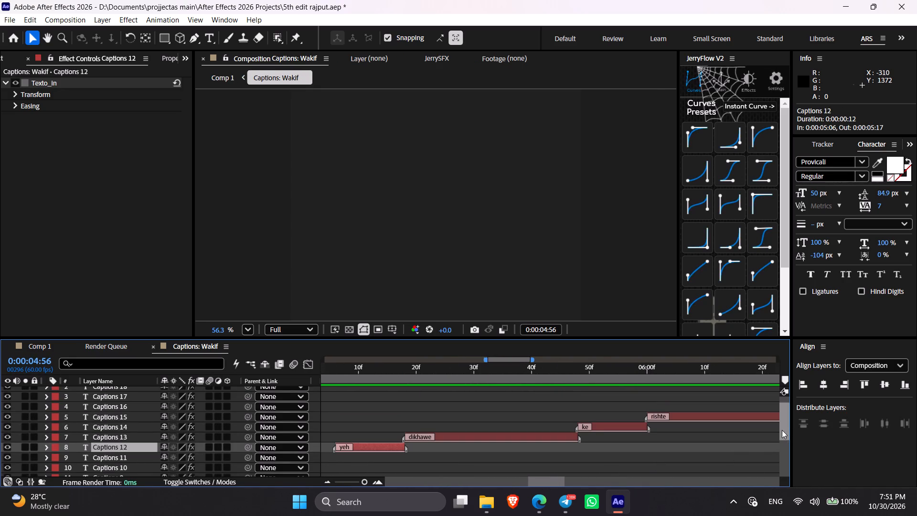
drag(539, 484, 557, 485)
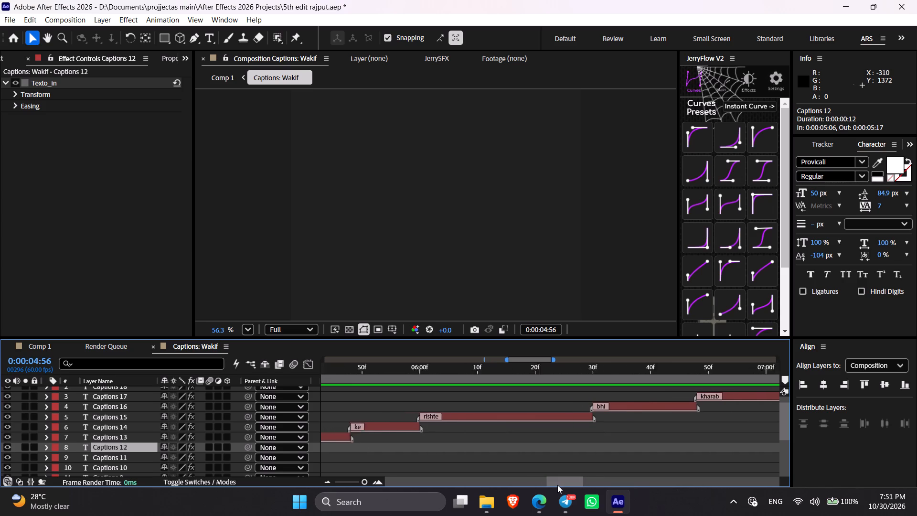
drag(557, 485, 533, 477)
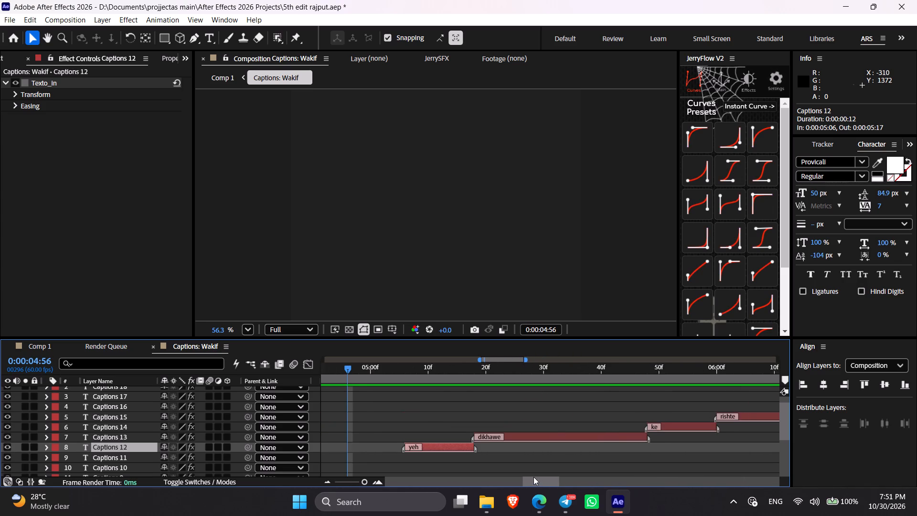
drag(533, 477, 533, 476)
drag(531, 481, 527, 481)
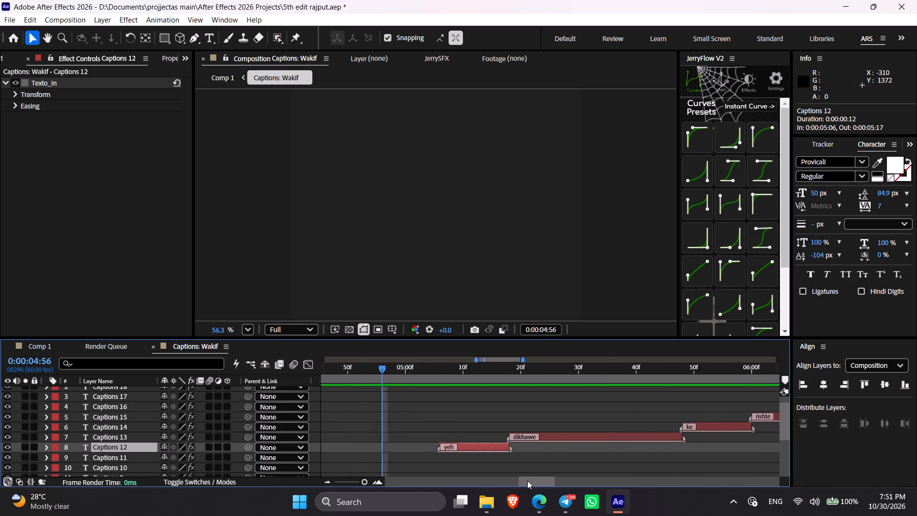
drag(527, 481, 514, 479)
Preview Comp 1 from 0:00:04:56, 0:00:04:33 and just after five seconds to check the captions from yeh onward against the speech.
click(32, 344)
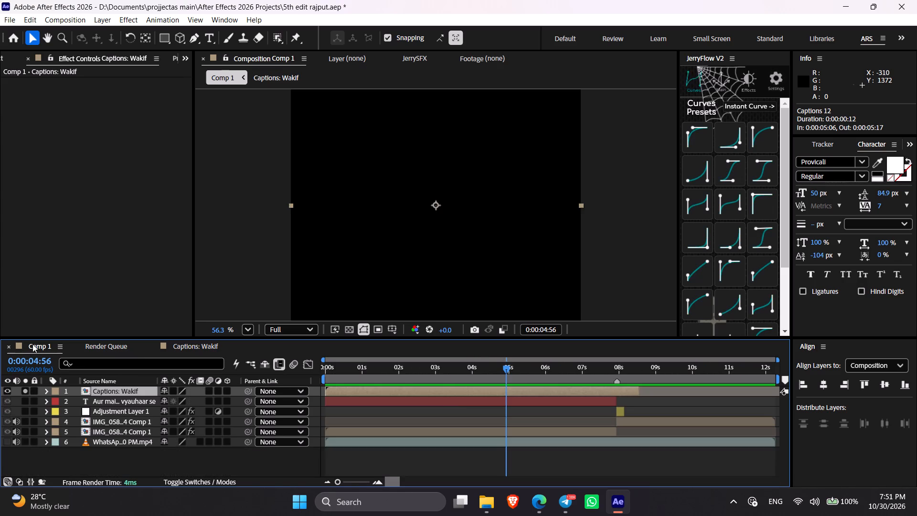
key(space)
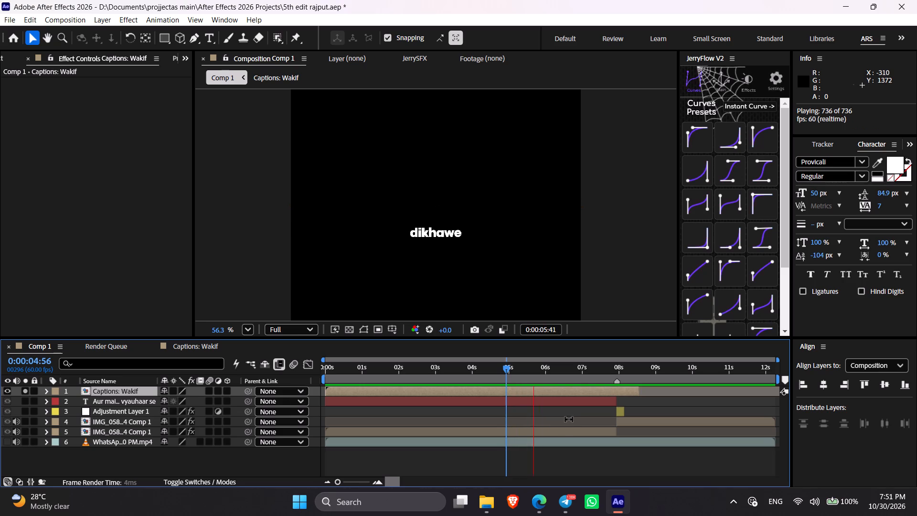
key(space)
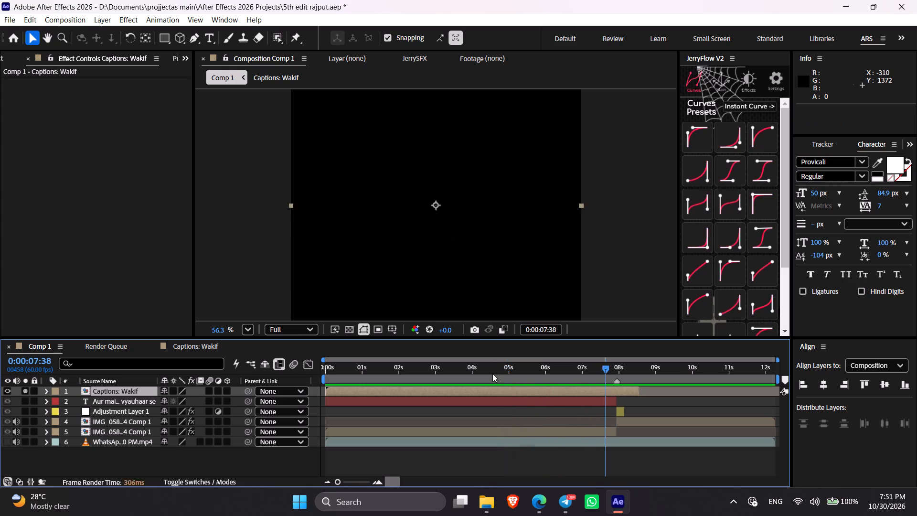
click(492, 374)
key(space)
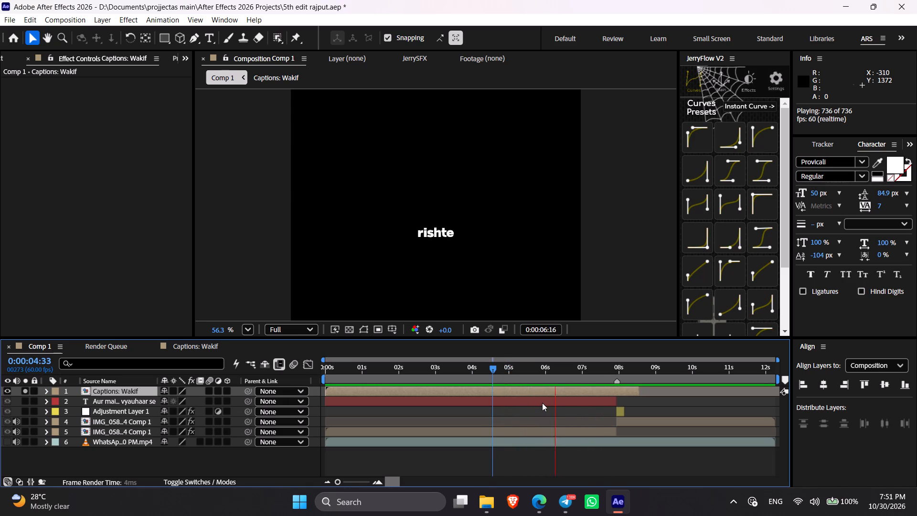
key(space)
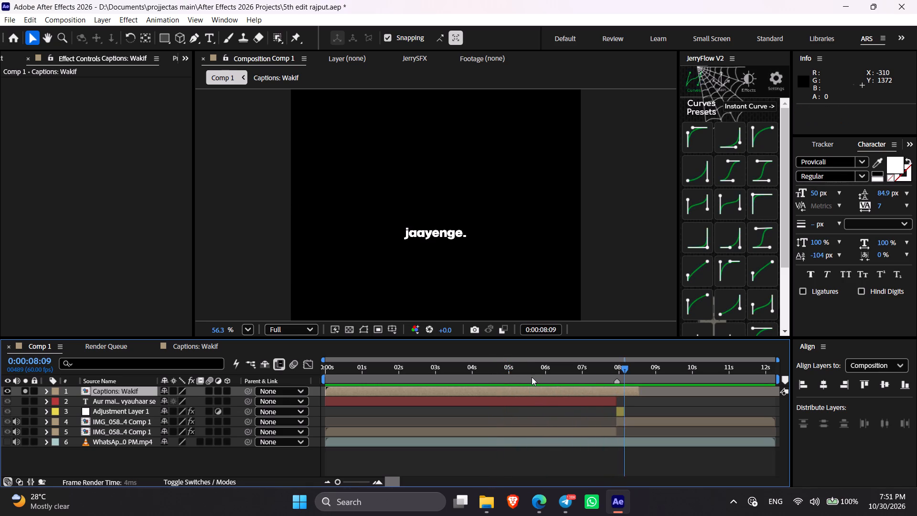
drag(528, 376, 521, 373)
key(space)
key(space)
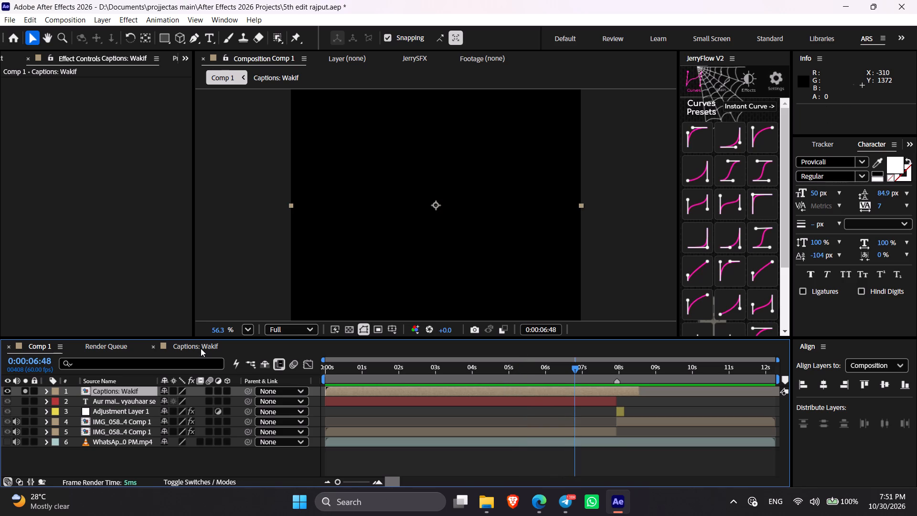
Play Comp 1's audio from 0:00:04:38, 0:00:05:06 and slightly earlier to find where the word yeh is spoken.
click(493, 377)
key(Delete)
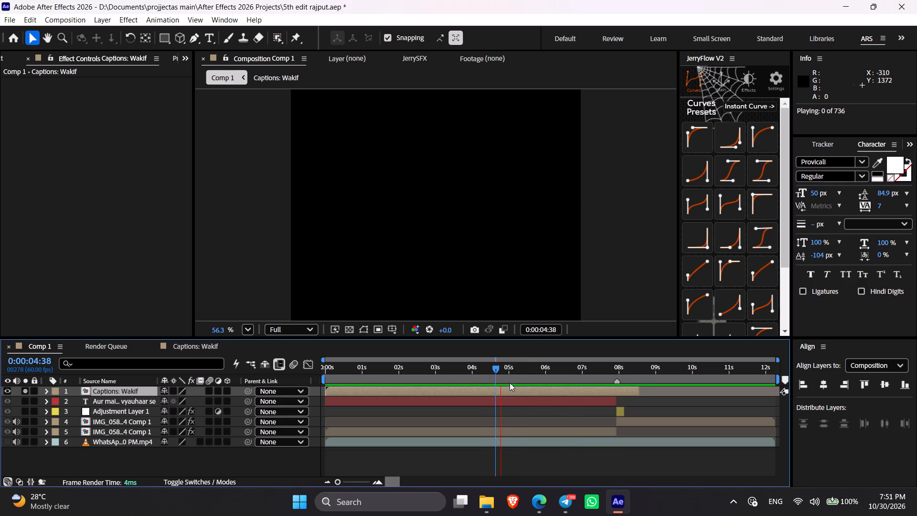
key(Delete)
click(512, 377)
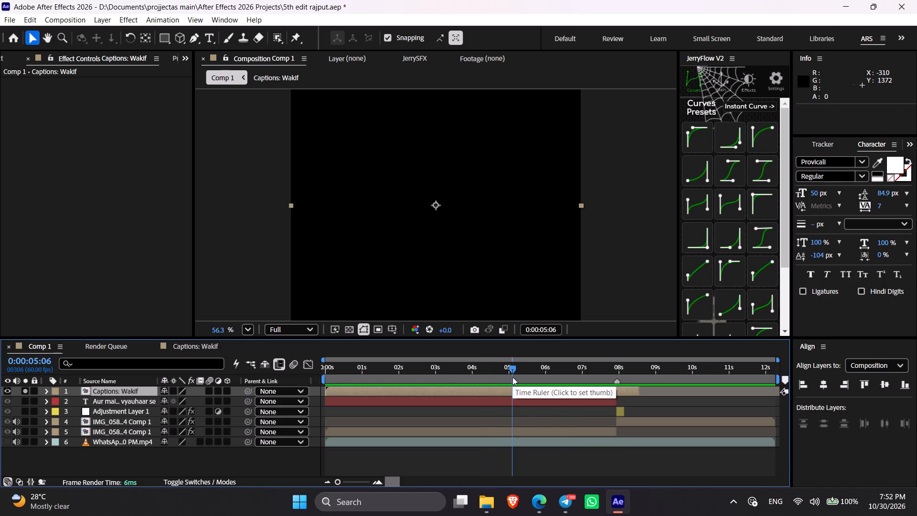
key(Delete)
key(Delete)
drag(512, 373, 505, 373)
key(Delete)
key(Delete)
In Captions: Wakif, shift Captions 12 through Captions 19 earlier together so that yeh begins at about 0:00:04:50.
click(209, 346)
drag(544, 372, 533, 372)
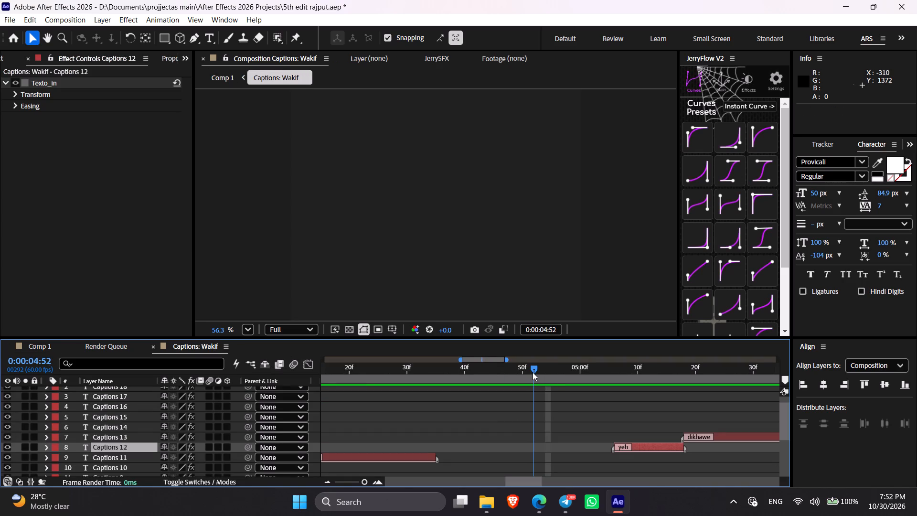
drag(533, 372, 522, 372)
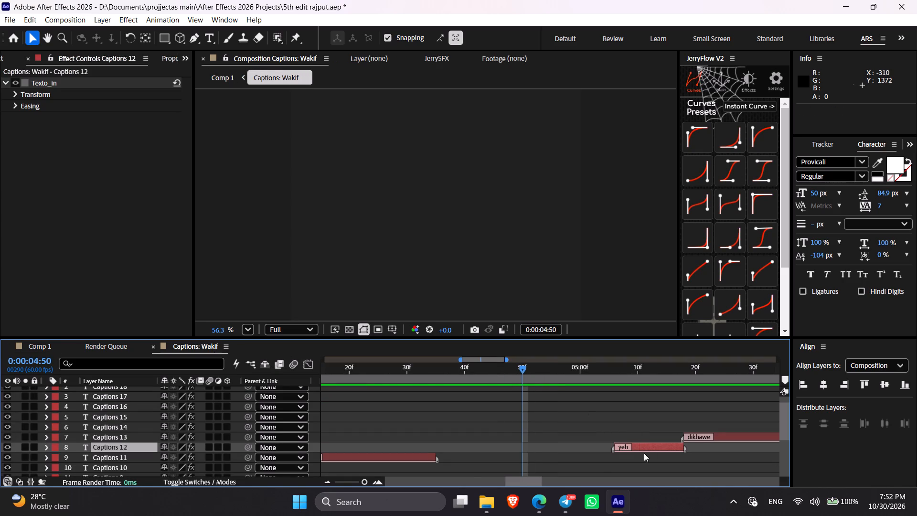
drag(80, 446, 146, 361)
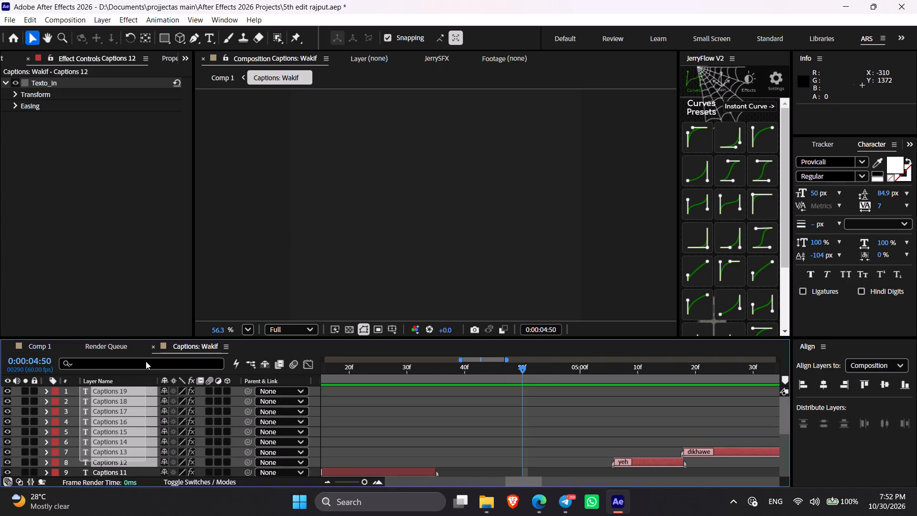
drag(146, 361, 146, 359)
drag(649, 460, 561, 462)
Play Comp 1 from the start and repeatedly from 0:00:01:13 to 0:00:01:26 to find where sabke and vyavhaar are spoken.
click(37, 345)
drag(340, 372, 294, 368)
key(space)
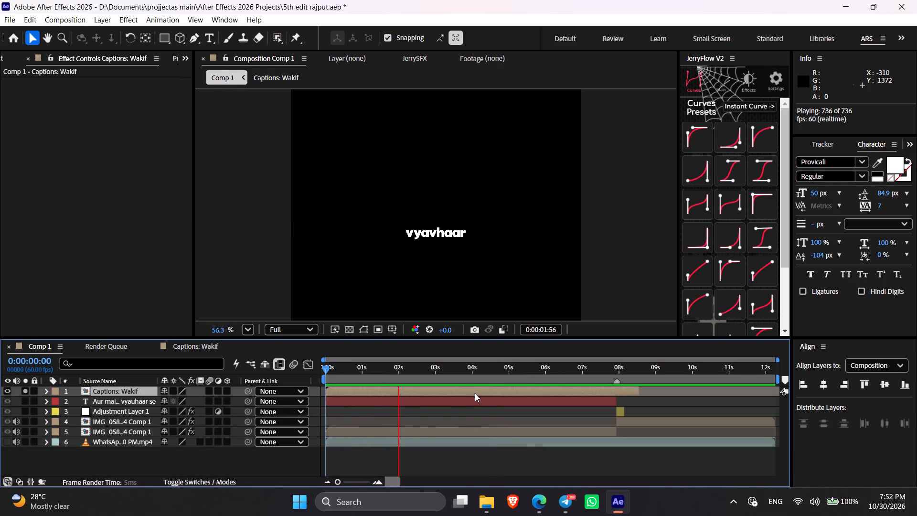
key(space)
click(370, 379)
key(space)
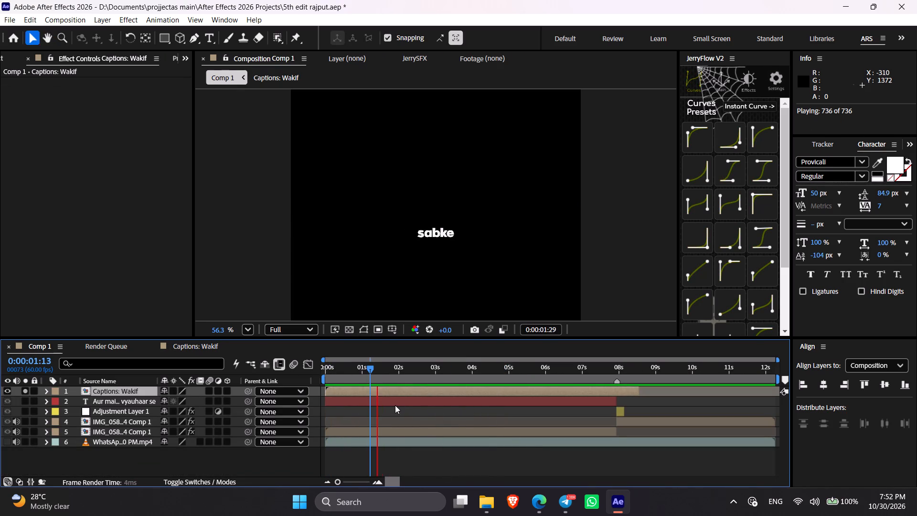
key(space)
drag(394, 378, 372, 375)
key(space)
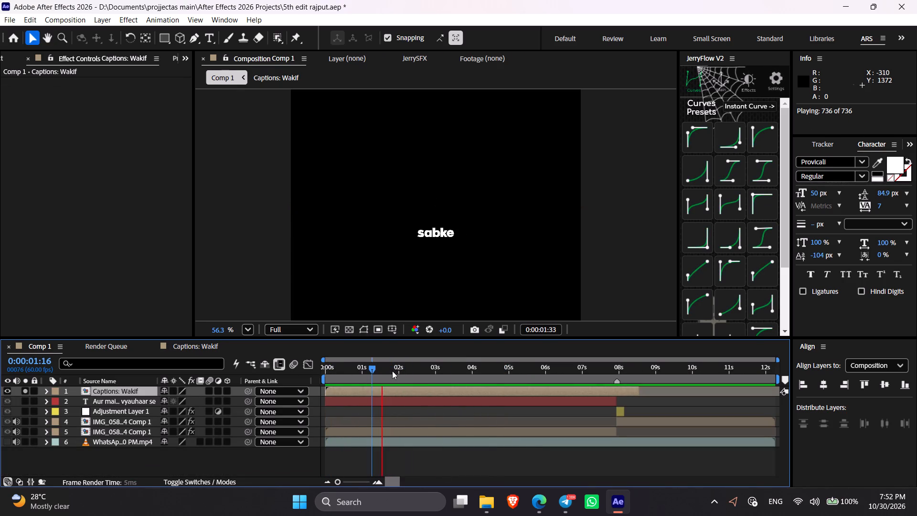
key(space)
drag(394, 373, 374, 371)
key(Delete)
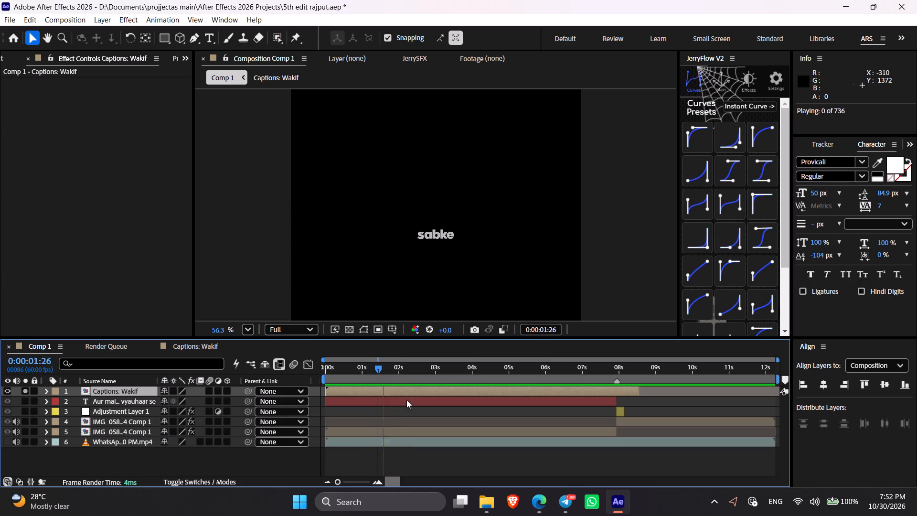
key(Delete)
key(Delete)
key(Delete)
click(394, 370)
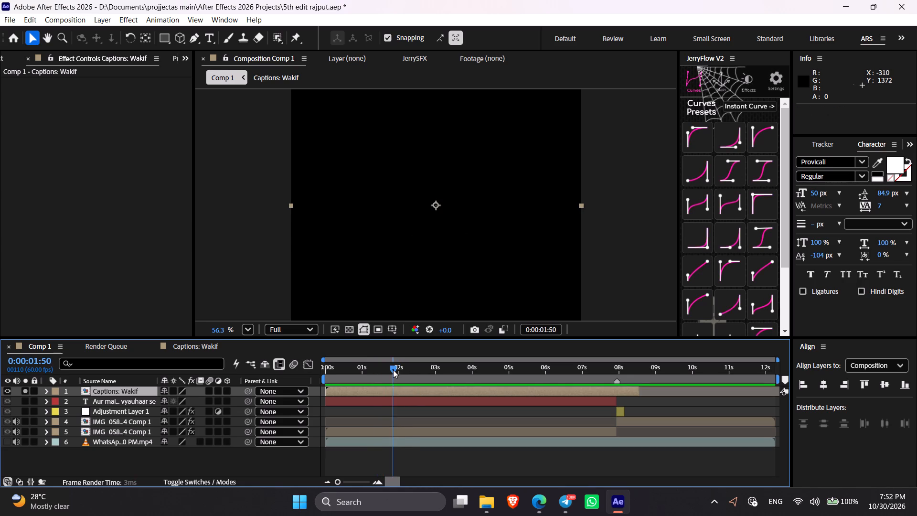
In Captions: Wakif, move the vyavhaar caption to start at 0:00:01:33 and the se. caption at about 0:00:01:49.
double_click(405, 395)
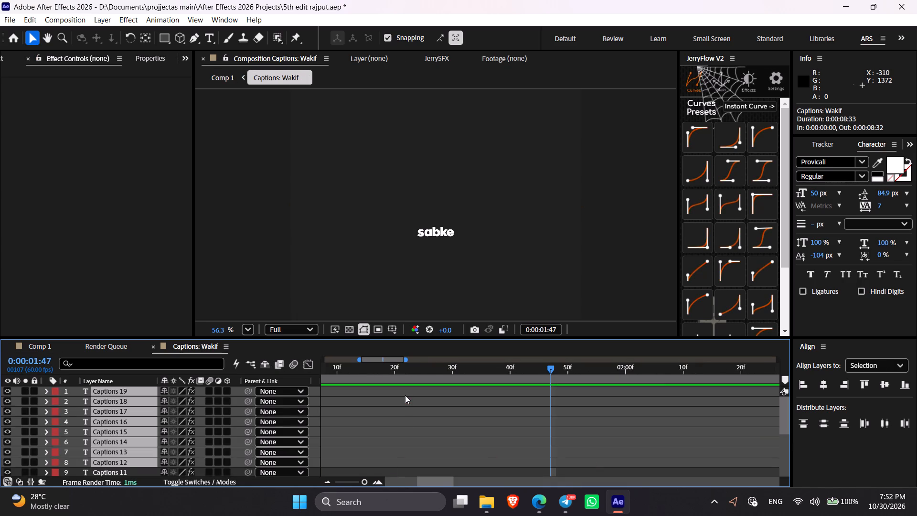
scroll(488, 416, down, 5)
drag(438, 484, 420, 483)
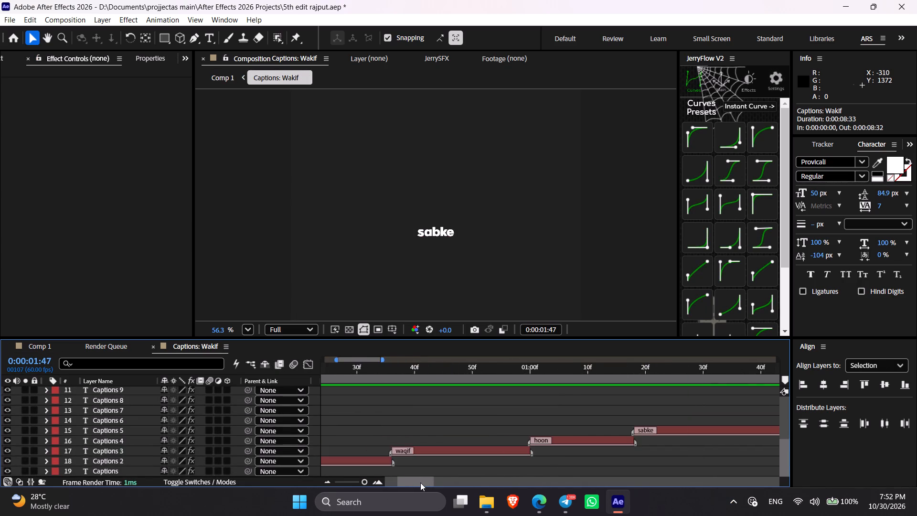
drag(420, 483, 430, 482)
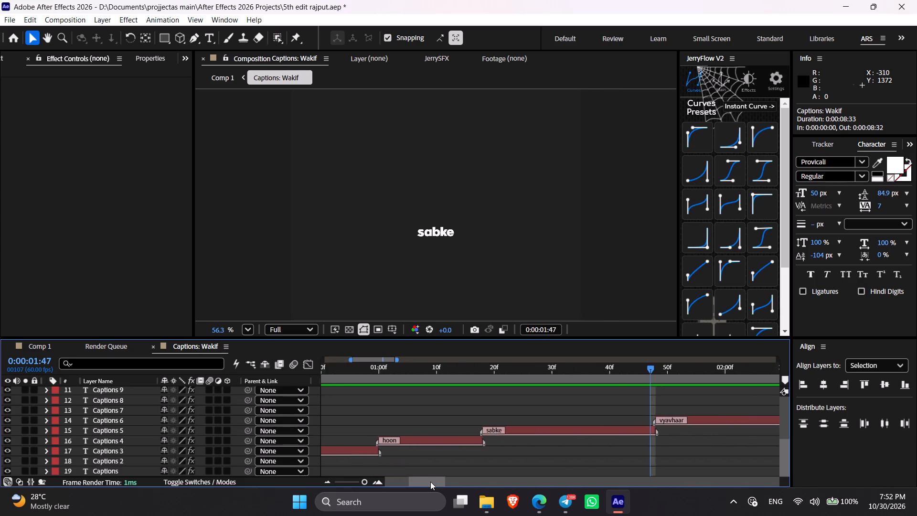
drag(430, 482, 445, 484)
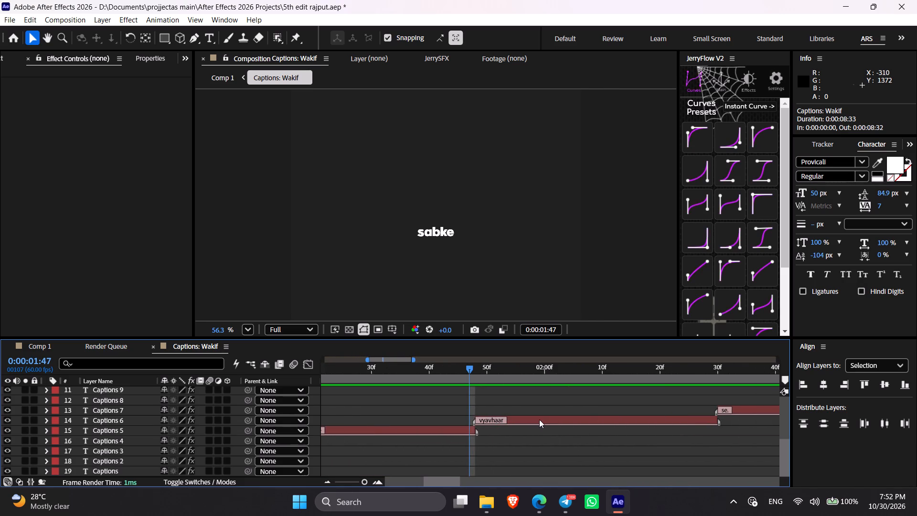
drag(447, 477, 438, 477)
drag(664, 416, 578, 421)
drag(448, 481, 458, 483)
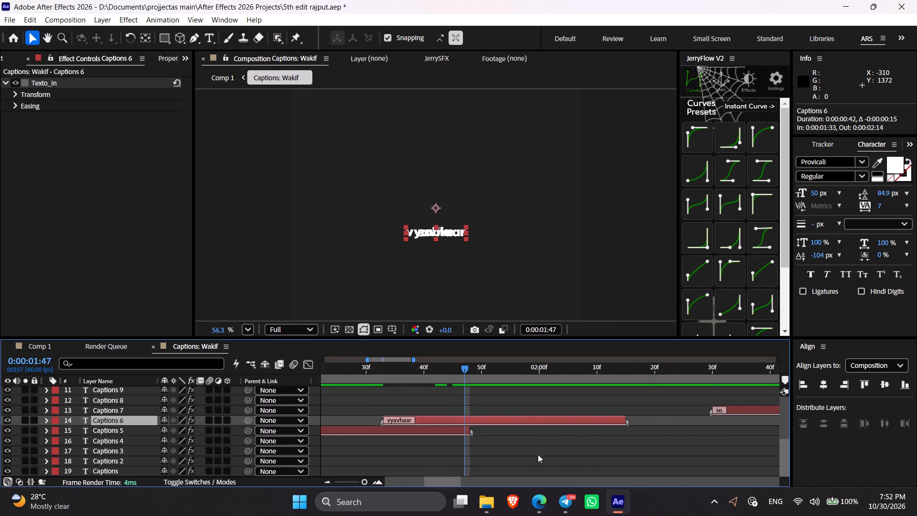
drag(753, 408, 518, 411)
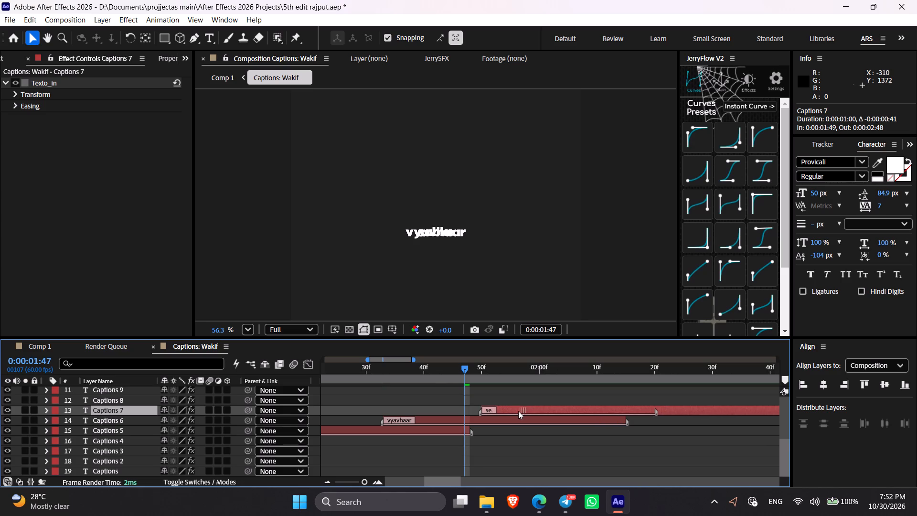
drag(518, 411, 515, 411)
Play Comp 1 from the start and from 0:00:01:20 to check the vyavhaar and se. captions against the speech.
click(57, 341)
drag(341, 374, 291, 365)
key(space)
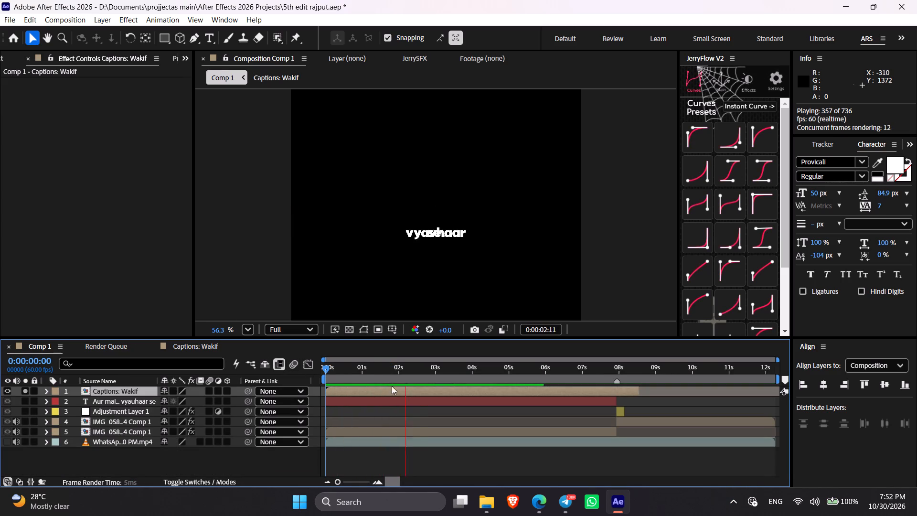
key(space)
drag(380, 365, 374, 367)
key(space)
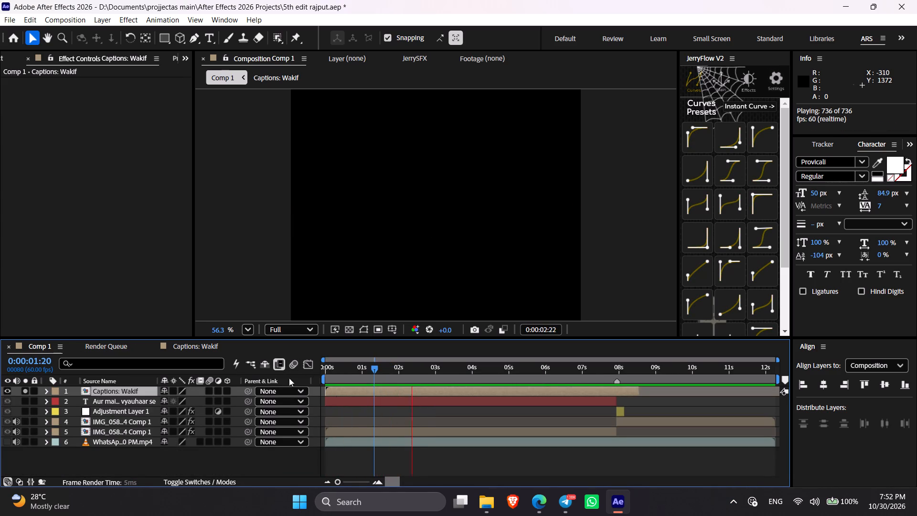
key(space)
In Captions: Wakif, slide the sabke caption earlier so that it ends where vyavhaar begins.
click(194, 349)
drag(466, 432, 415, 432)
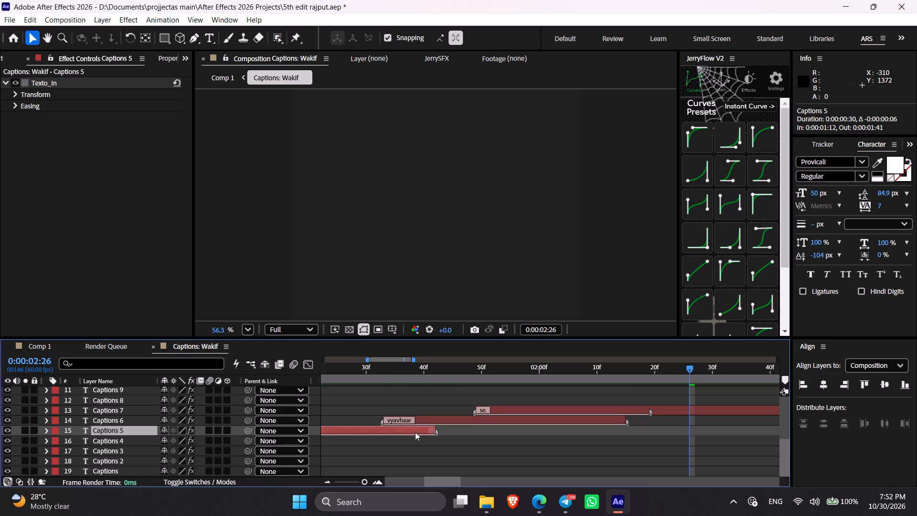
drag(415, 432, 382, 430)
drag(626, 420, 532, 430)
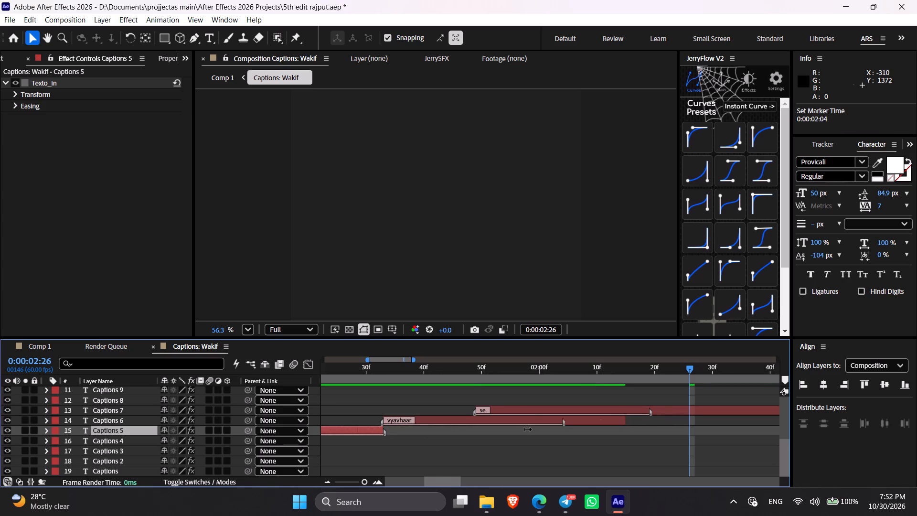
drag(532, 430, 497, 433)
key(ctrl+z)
Trim the end of the vyavhaar caption to 0:00:01:48, where the se. caption begins.
drag(631, 419, 621, 419)
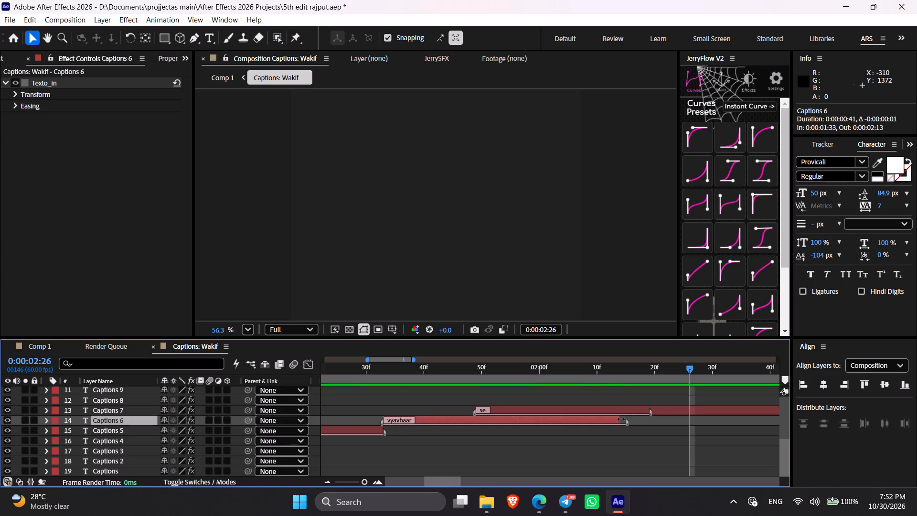
drag(621, 419, 485, 427)
Play Comp 1 from 0:00:00:14 and 0:00:01:01 to compare the sabke caption's timing with the speech.
click(38, 344)
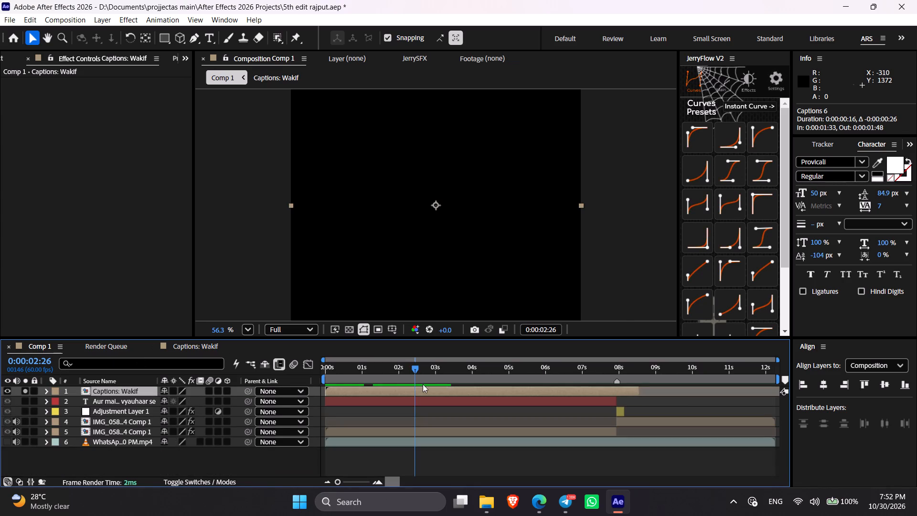
drag(375, 378, 334, 376)
key(space)
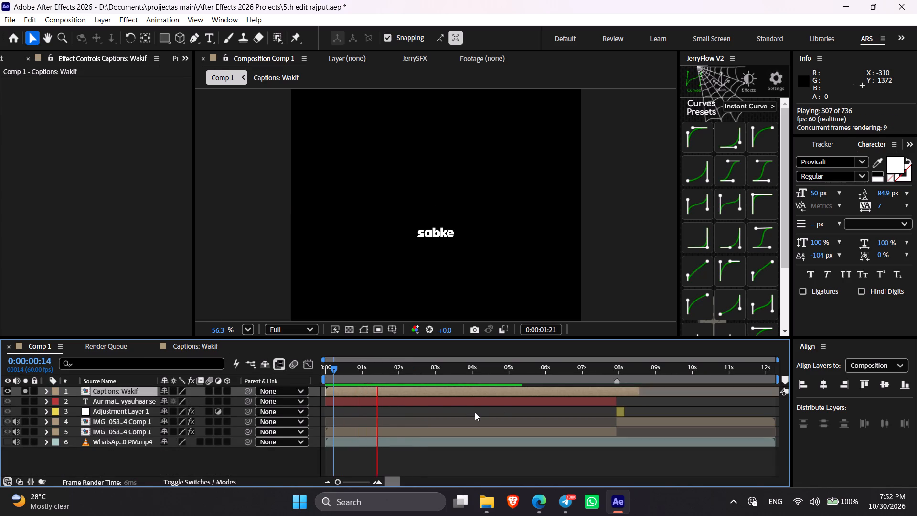
key(space)
click(363, 376)
key(space)
key(space)
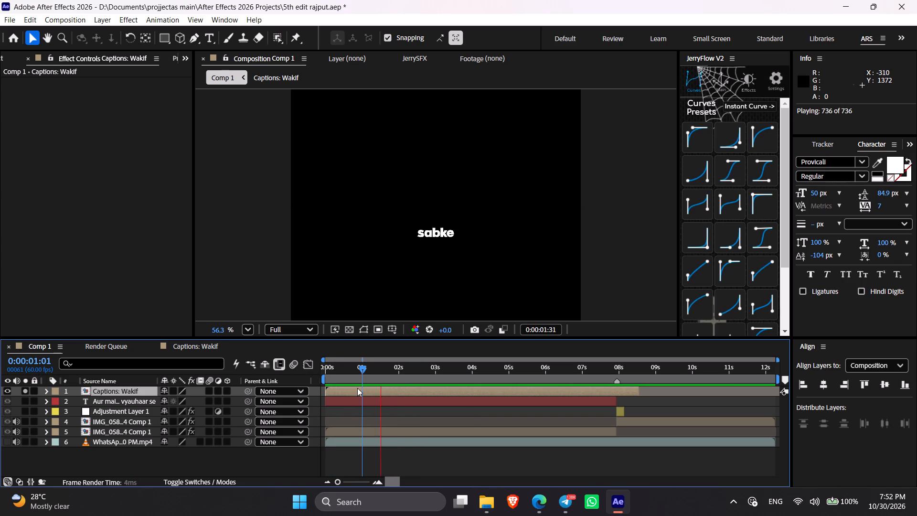
In Captions: Wakif, move the sabke caption later so that it starts at 0:00:01:08.
click(193, 339)
click(198, 343)
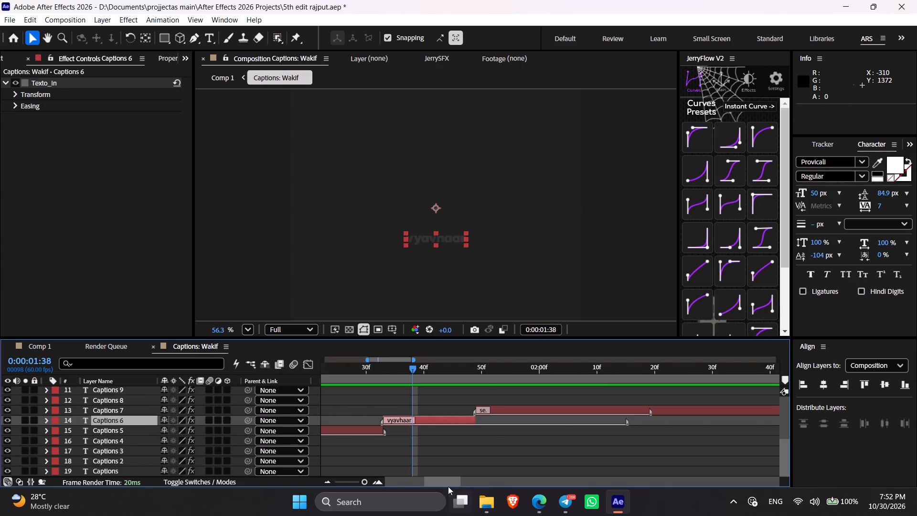
drag(441, 480, 425, 478)
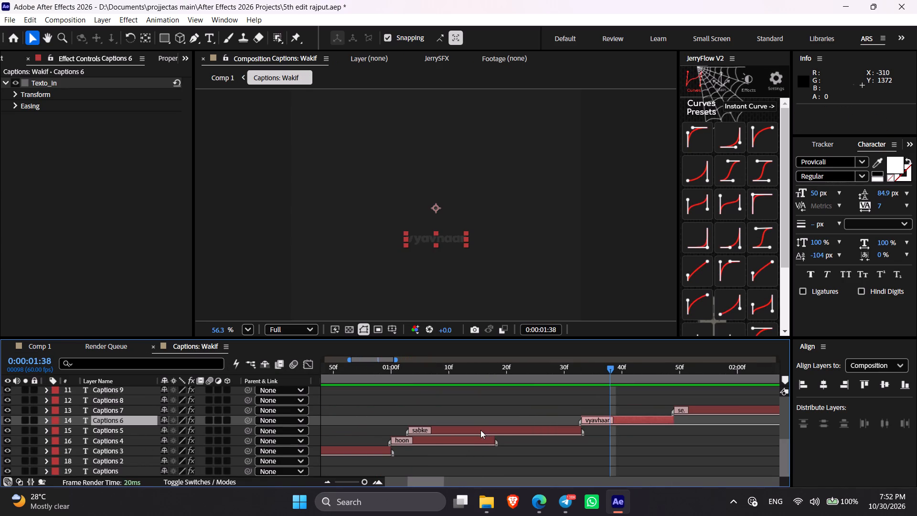
drag(480, 430, 512, 432)
Move the hoon caption's end marker to 0:00:01:10 and trim the layer's end to 0:00:01:07, just before sabke.
drag(495, 440, 451, 444)
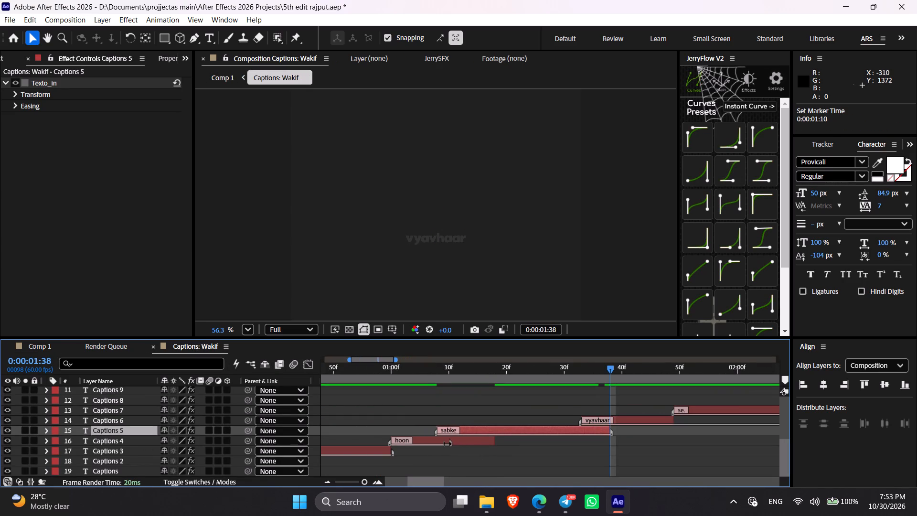
drag(451, 444, 448, 444)
drag(492, 437, 439, 447)
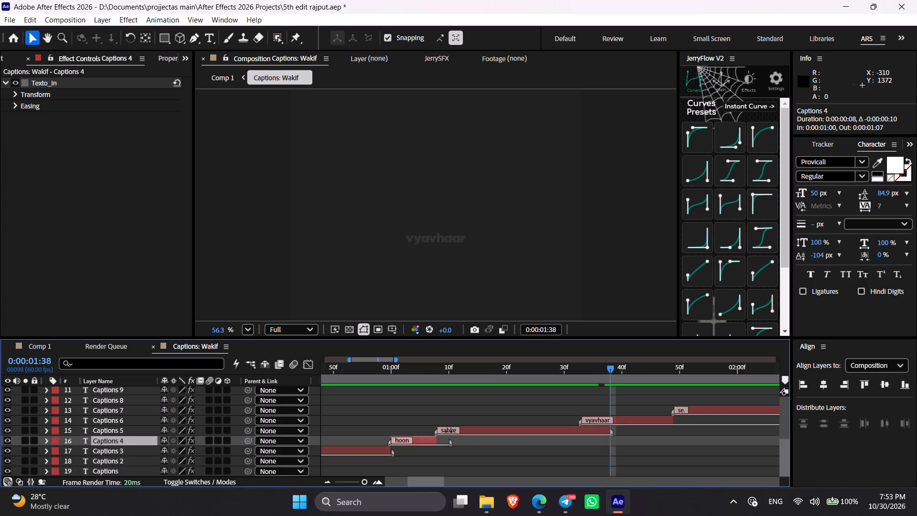
Move the sabke caption's end marker and trim the layer's end to 0:00:01:32, just before vyavhaar.
drag(613, 430, 575, 437)
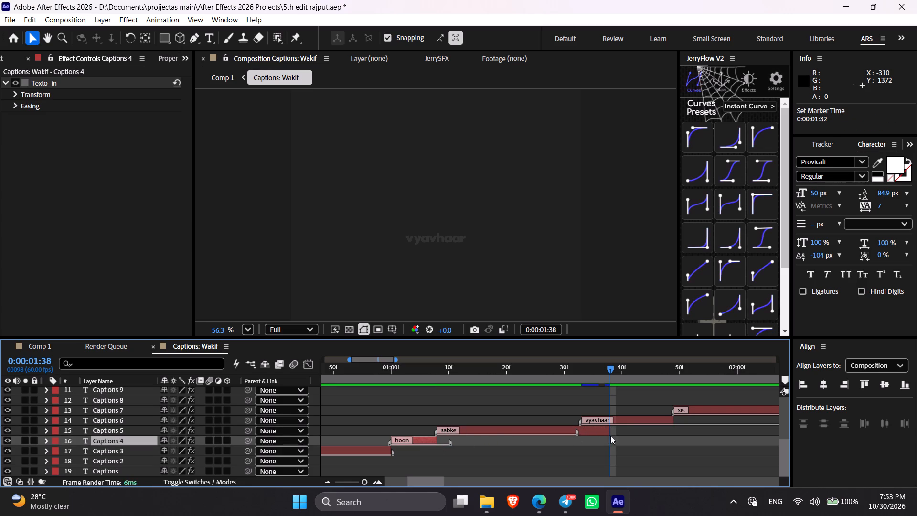
drag(609, 434, 577, 442)
Play Comp 1 from the start, 0:00:00:45, 0:00:01:31 and 0:00:06:10 to check all captions against the speech.
click(35, 353)
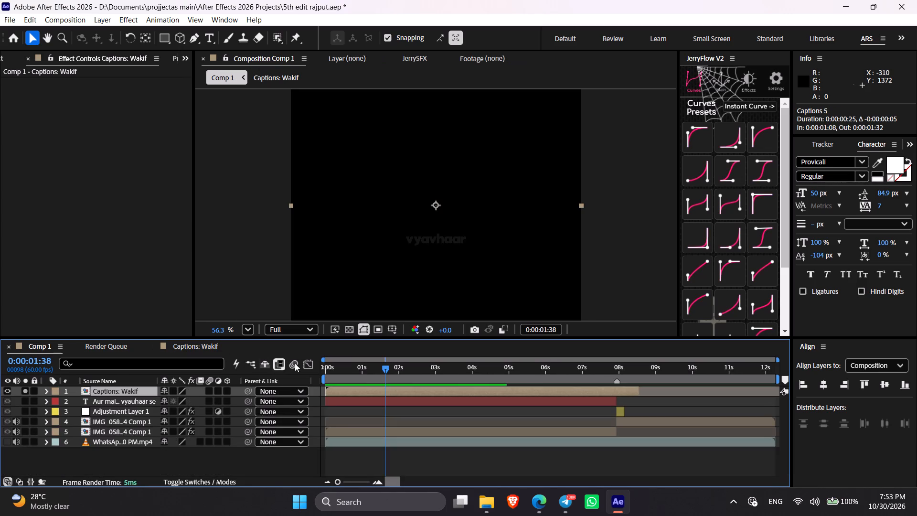
drag(323, 365, 299, 365)
key(space)
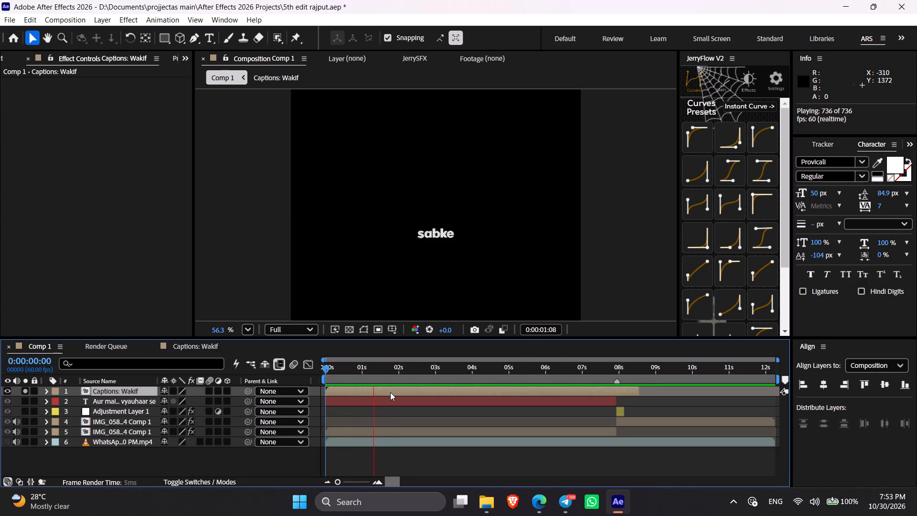
key(space)
click(353, 375)
key(space)
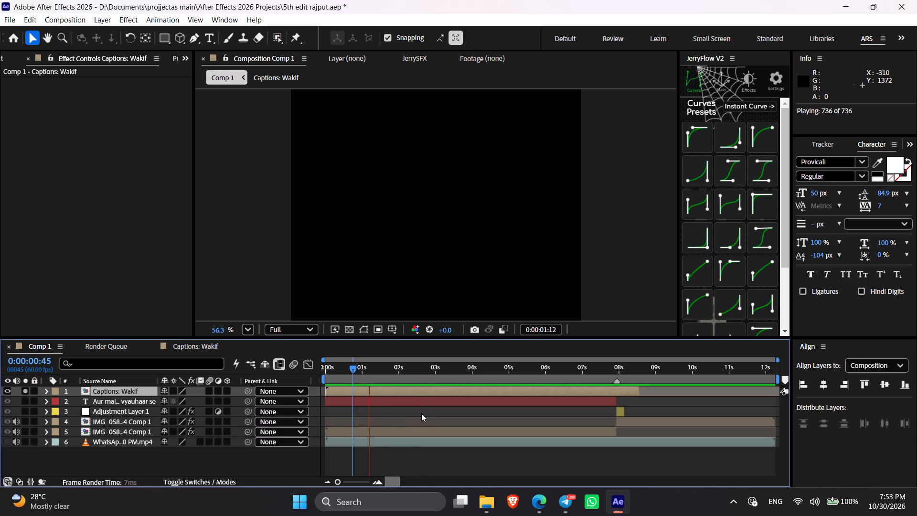
key(space)
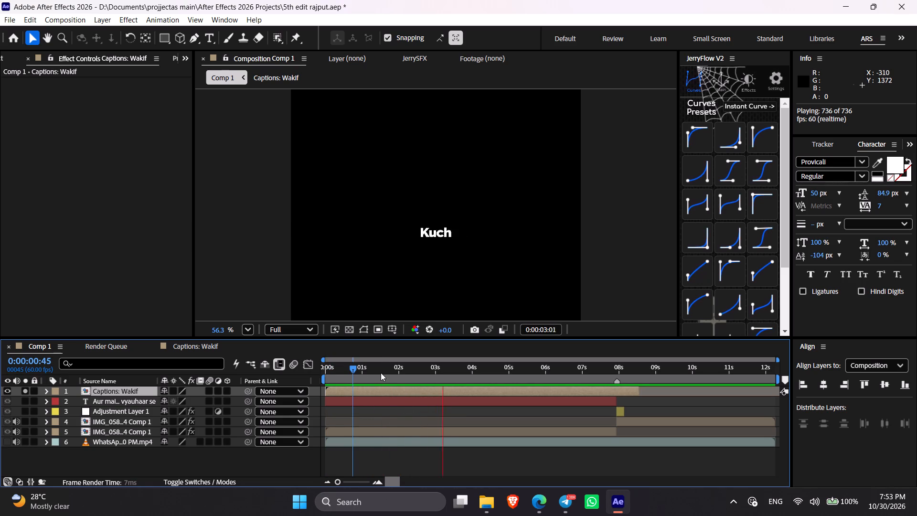
click(381, 373)
key(space)
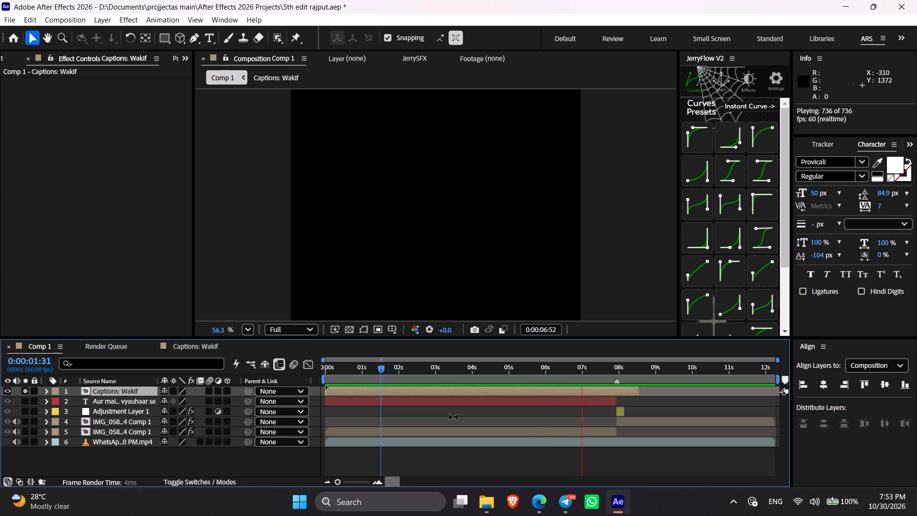
key(space)
click(555, 371)
key(space)
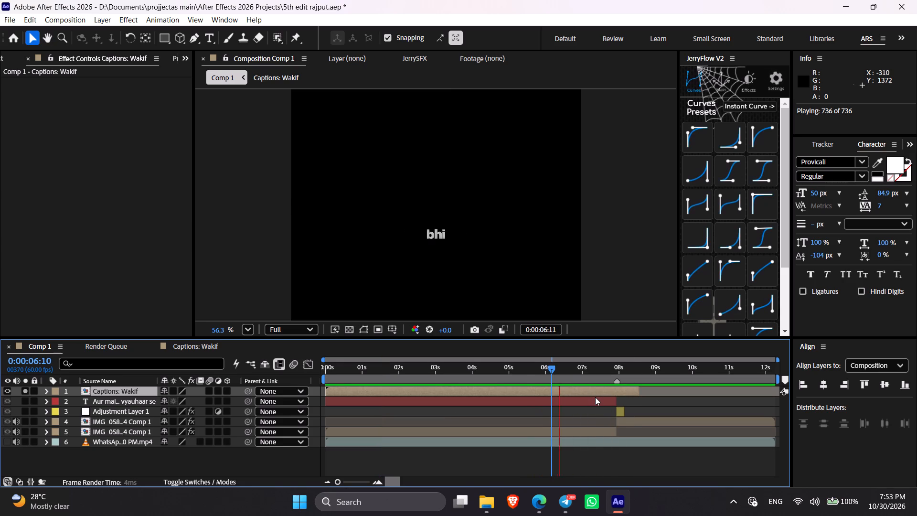
key(space)
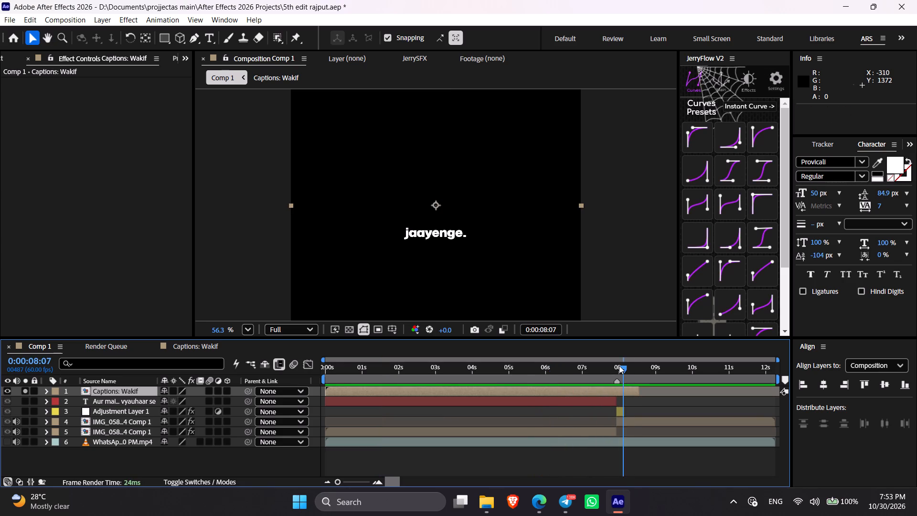
Split the Captions: Wakif layer in Comp 1 at 0:00:07:56 and delete the part after it.
shift+click(619, 366)
key(ctrl+shift+d)
key(BackSpace)
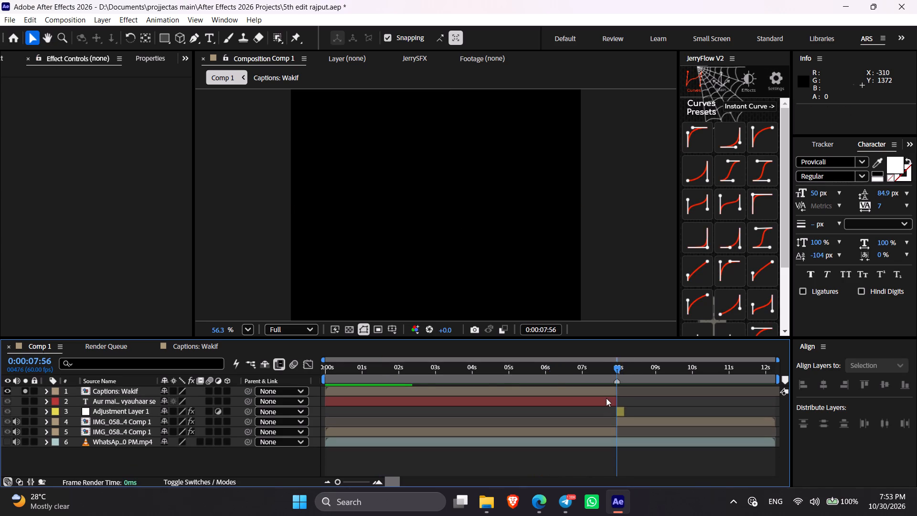
Turn off solo on the Captions: Wakif layer and hide the original Aur mai… vyauhaar text layer.
click(23, 391)
click(6, 406)
click(6, 400)
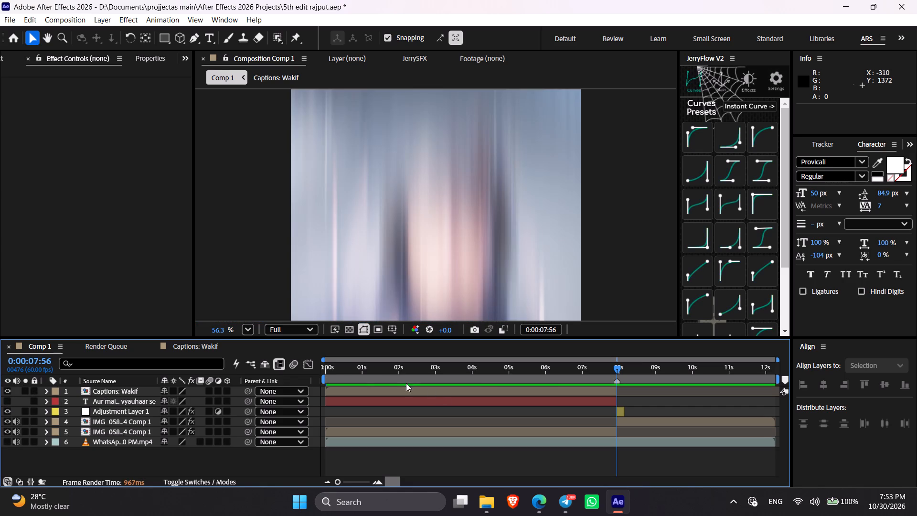
Play Comp 1 from the start and scrub to 0:00:03:36 to check the captions over the footage.
drag(387, 375, 309, 375)
key(space)
key(space)
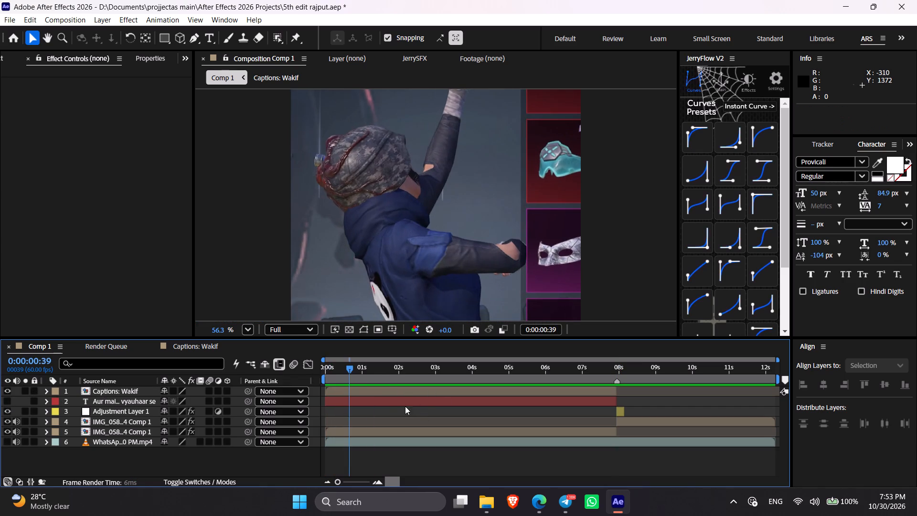
drag(380, 369, 423, 379)
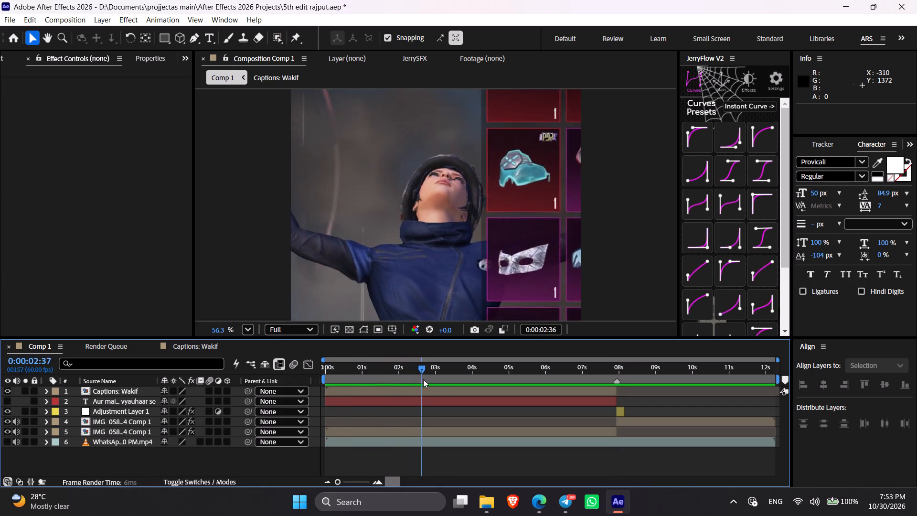
drag(423, 379, 457, 389)
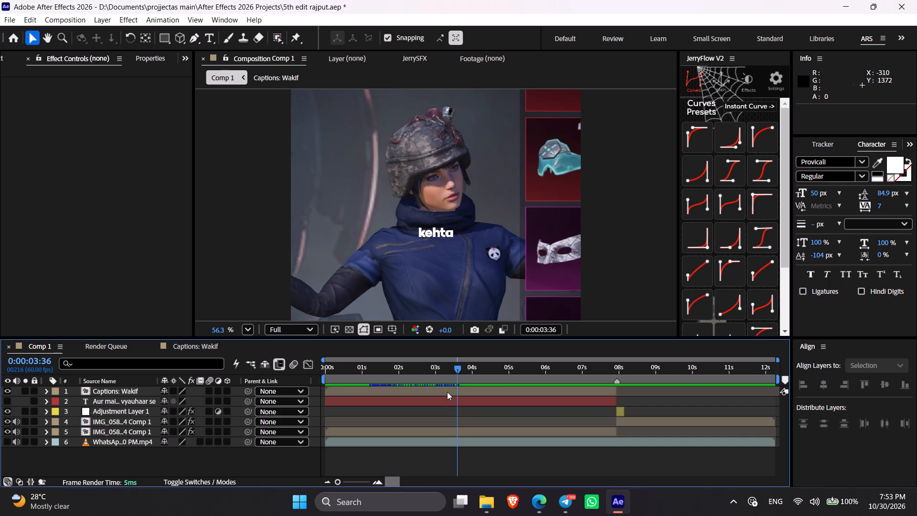
Apply Drop Shadow to the Captions: Wakif layer with Opacity 100% and Softness 5.
click(447, 392)
key(ctrl+space)
text(dr)
key(o)
key(p)
click(406, 364)
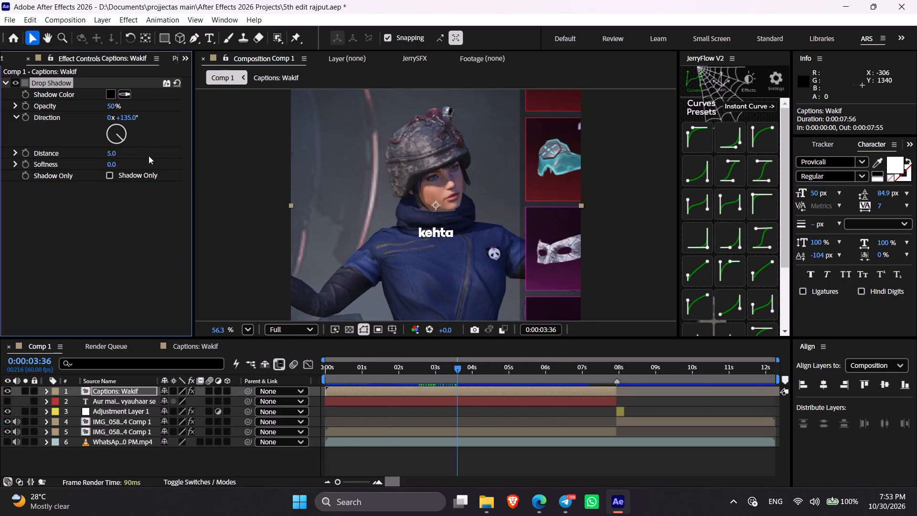
drag(112, 104, 222, 108)
click(108, 167)
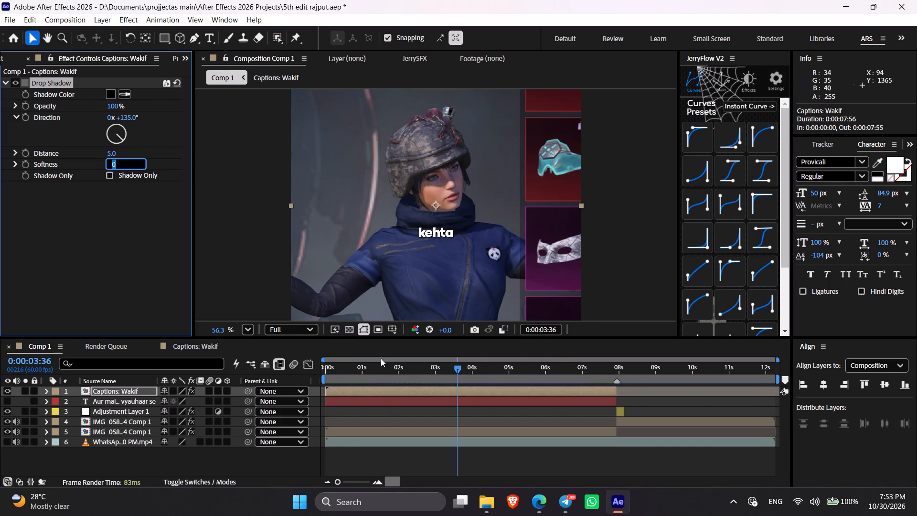
key(5)
Add Deep Glow 2 to the Captions: Wakif layer and set its Radius to 500.
click(414, 387)
key(ctrl+space)
key(d)
key(e)
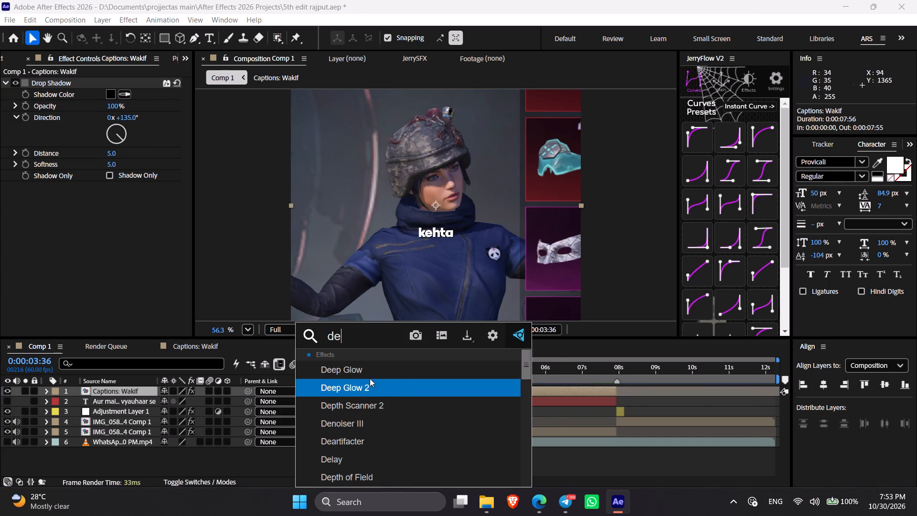
click(373, 386)
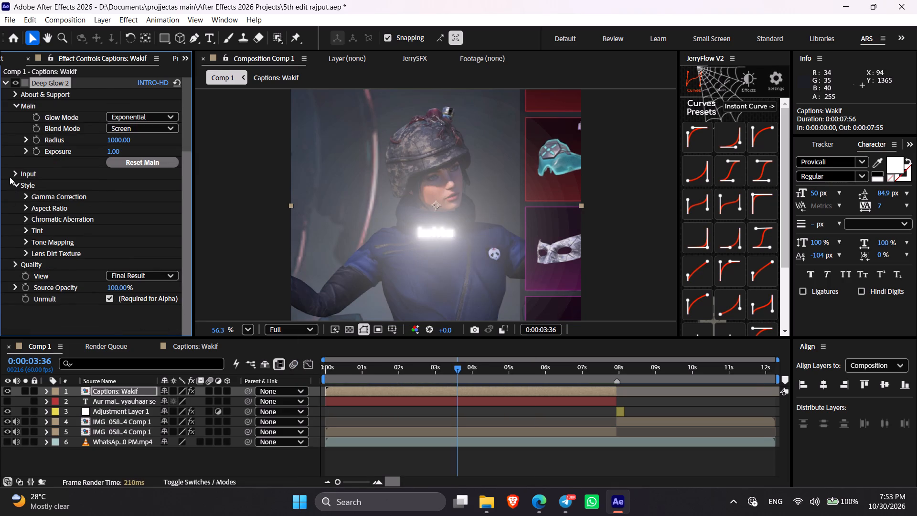
click(14, 173)
click(114, 141)
key(5)
key(0)
key(0)
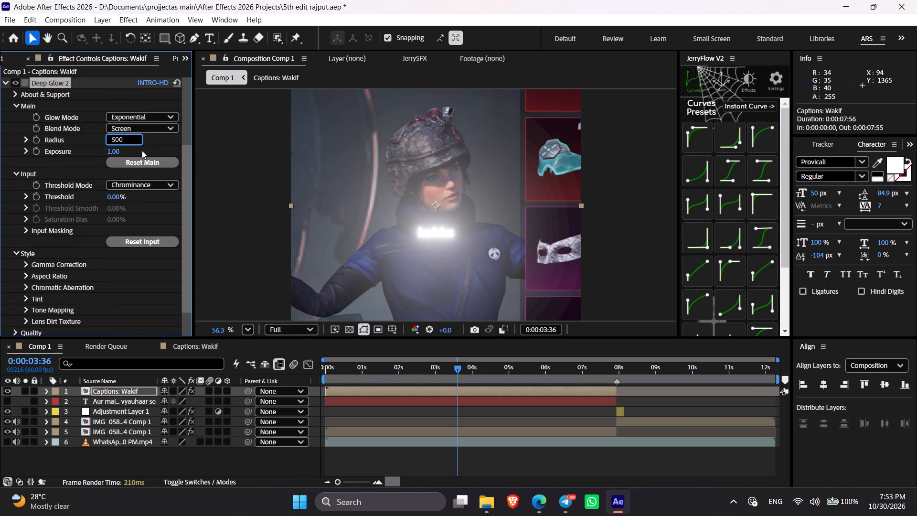
click(144, 151)
Set Deep Glow 2's Threshold to 69%, Threshold Smooth to 100% and Saturation Bias to 85%.
drag(115, 197, 222, 197)
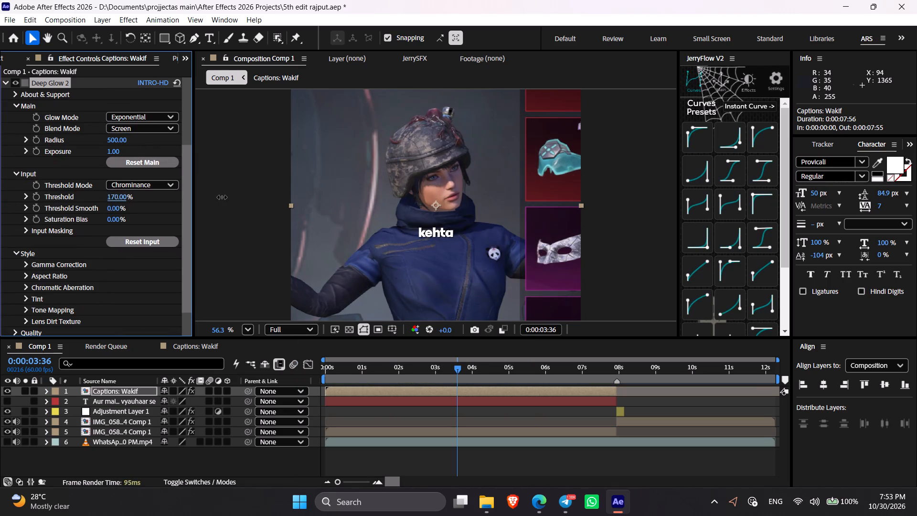
drag(222, 197, 186, 195)
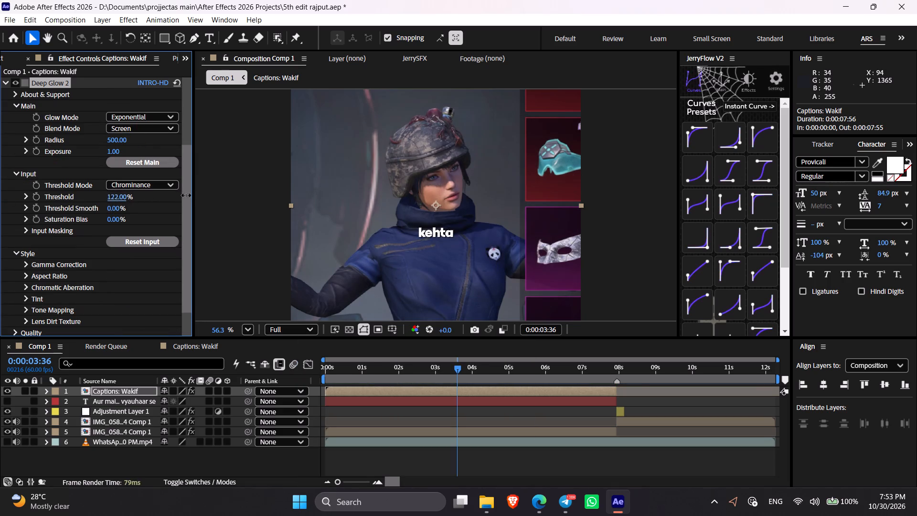
drag(186, 195, 153, 192)
drag(113, 206, 476, 211)
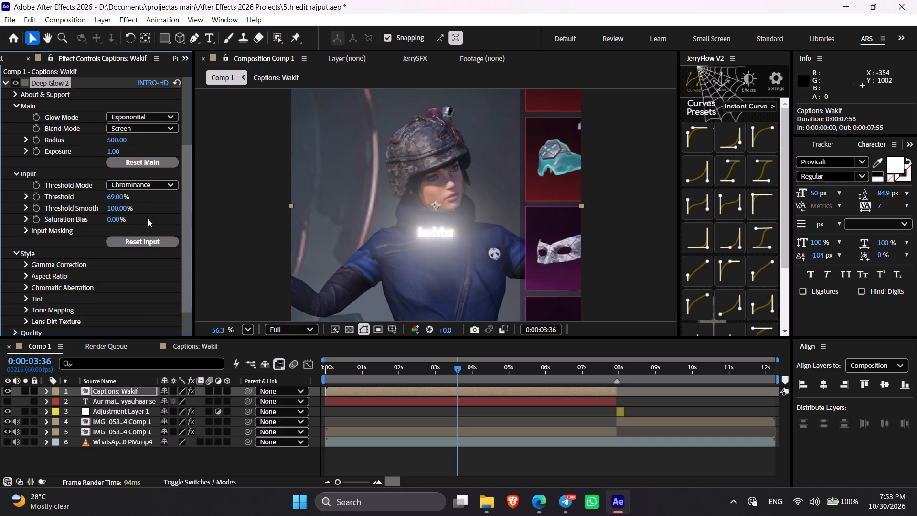
drag(113, 218, 288, 218)
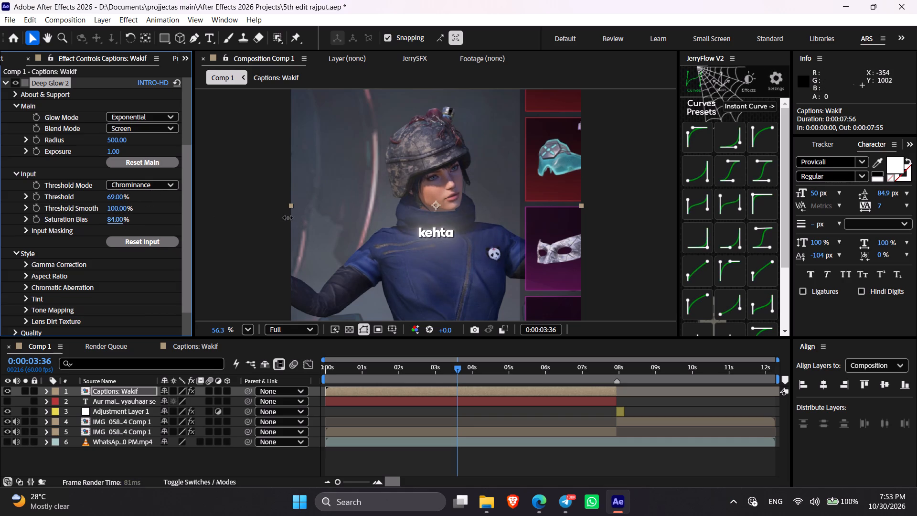
drag(288, 218, 289, 218)
Check the glowing captions near the start of Comp 1 and save the project.
drag(352, 366, 332, 373)
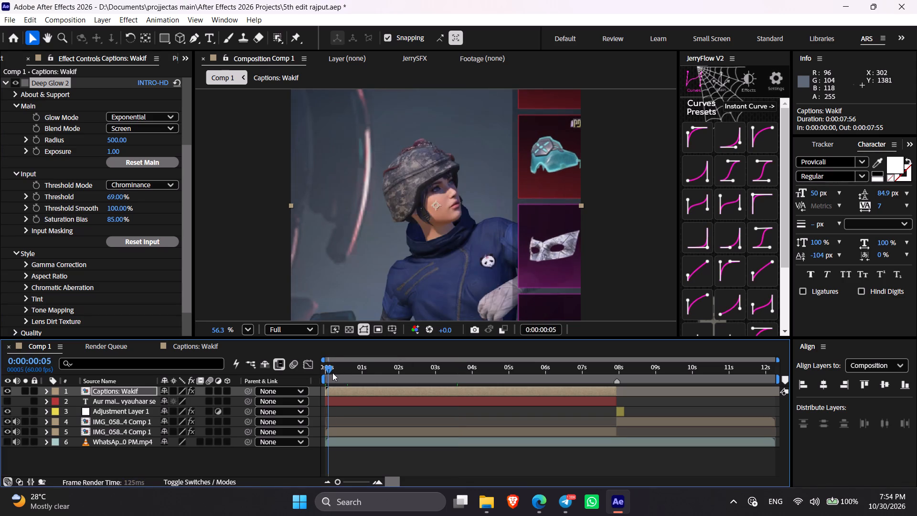
drag(332, 373, 375, 379)
key(ctrl+s)
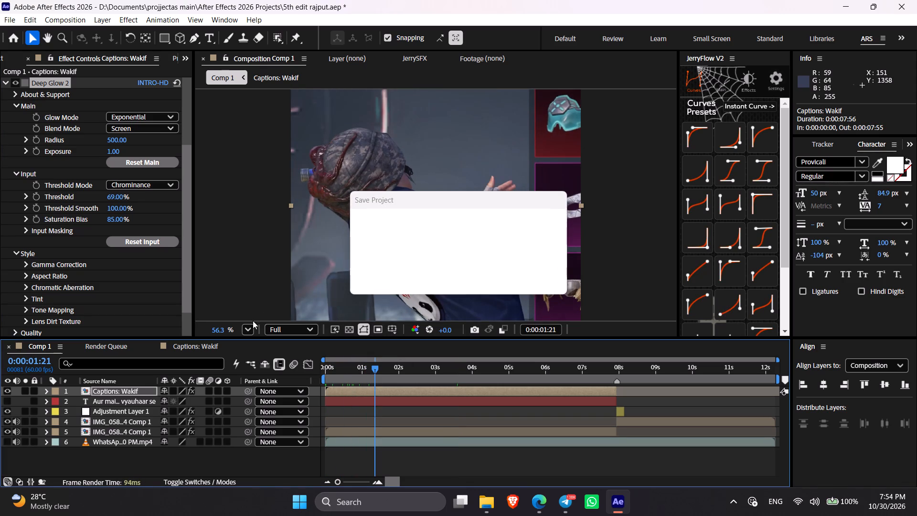
Fit the whole frame in the viewer and review the styled captions through to 0:00:08:09.
click(246, 330)
click(254, 107)
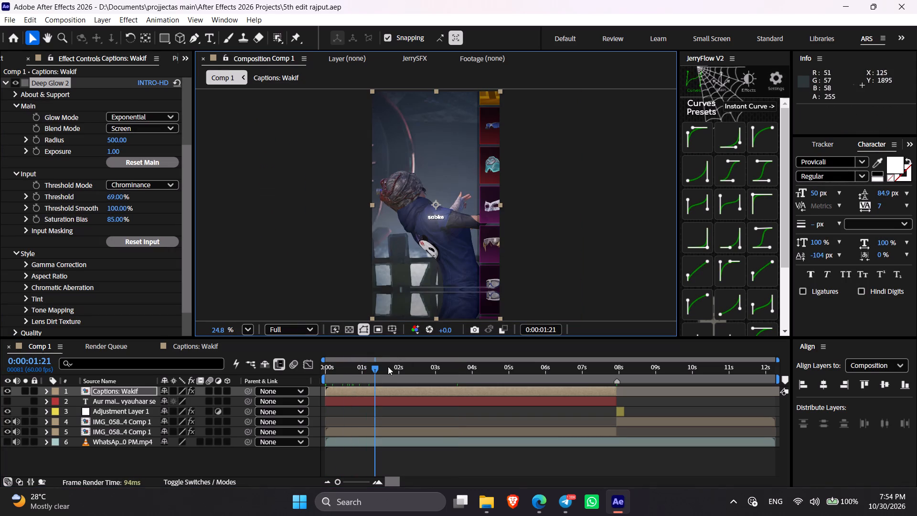
drag(382, 365, 468, 377)
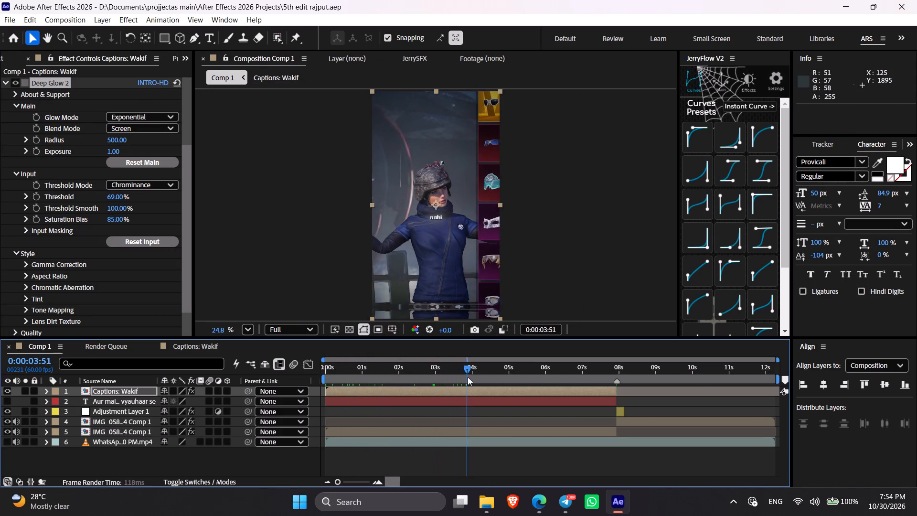
drag(468, 377, 602, 396)
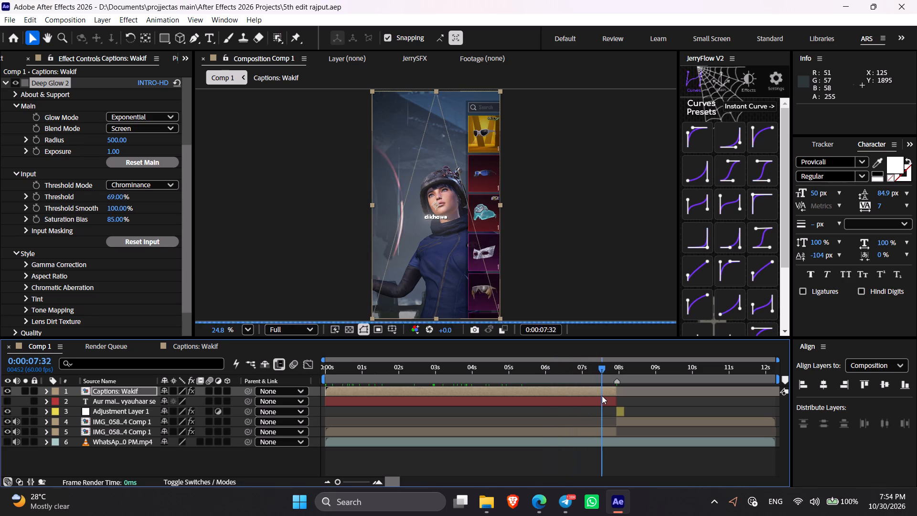
drag(602, 396, 624, 401)
click(665, 401)
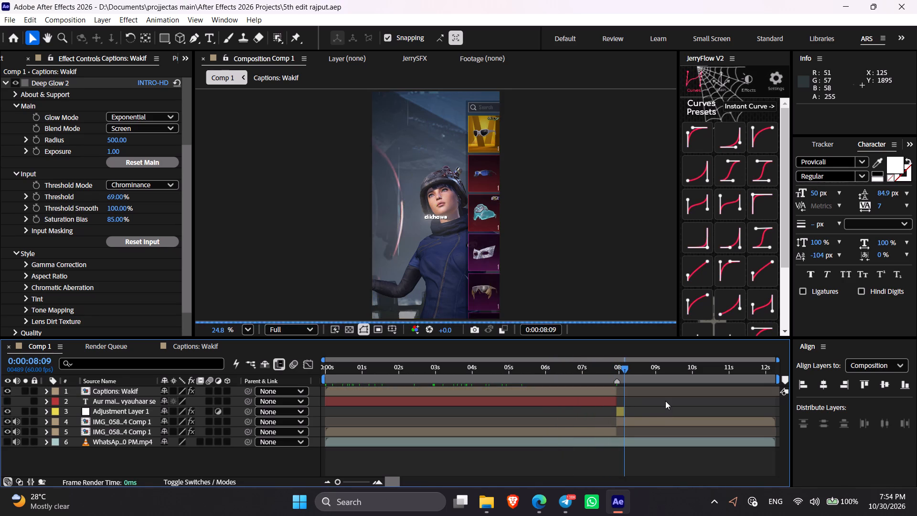
Apply S_BlurMoCurves to the IMG_0589.MP4 Comp 1 layer that starts at 0:00:07:56.
click(649, 419)
key(i)
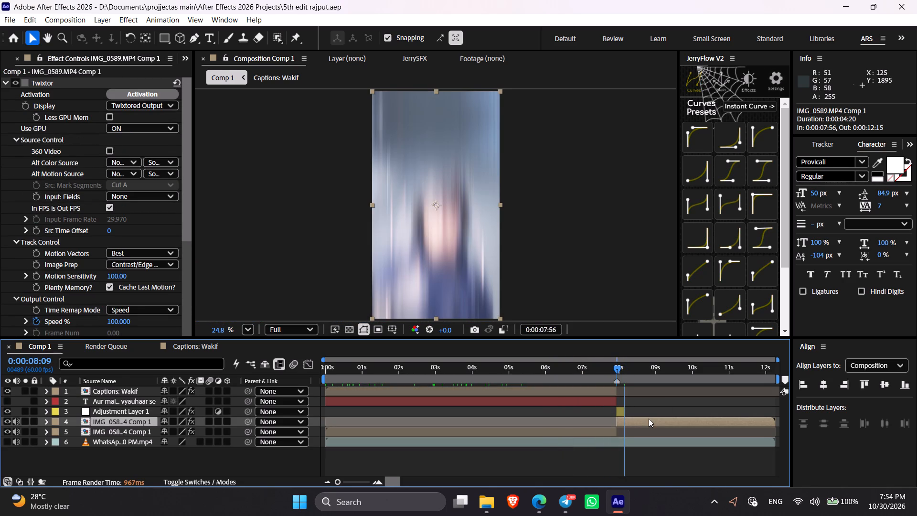
click(649, 419)
click(649, 419)
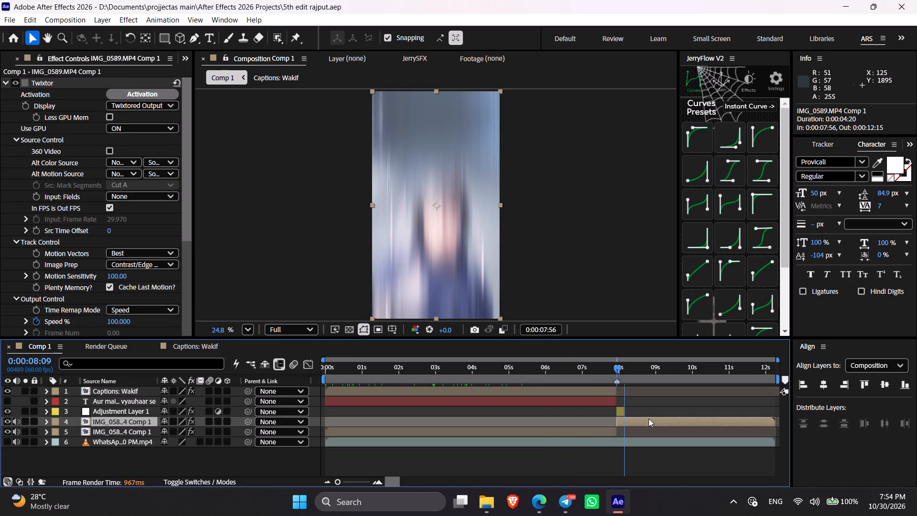
click(639, 408)
click(640, 419)
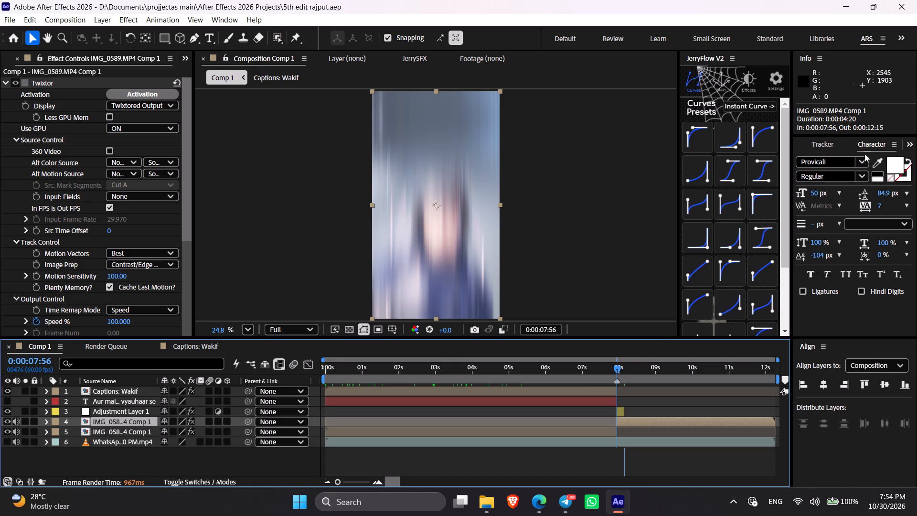
scroll(849, 144, up, 3)
drag(844, 157, 792, 159)
text(s_b)
key(l)
key(u)
drag(842, 220, 647, 420)
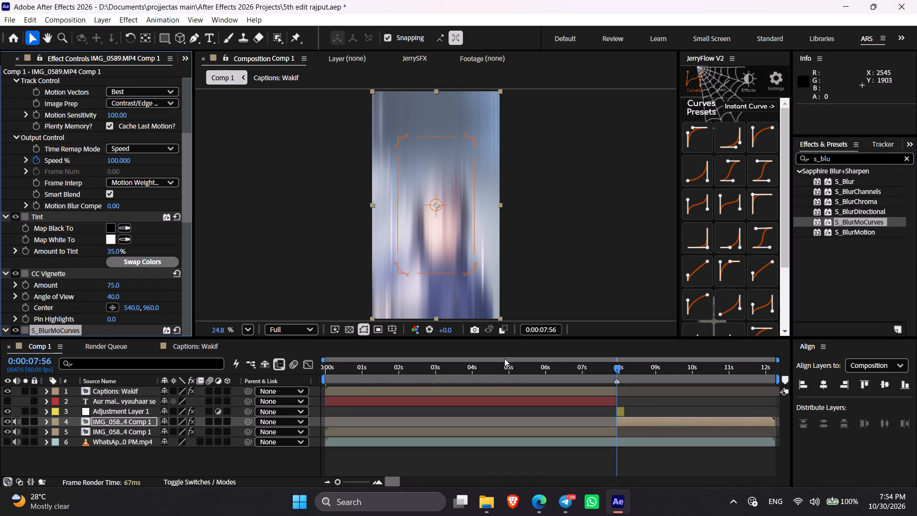
Keyframe the S_BlurMoCurves Z Dist from 1 at 0:00:07:56 to 0.9 at the layer's end, 0:00:12:15.
drag(186, 199, 193, 325)
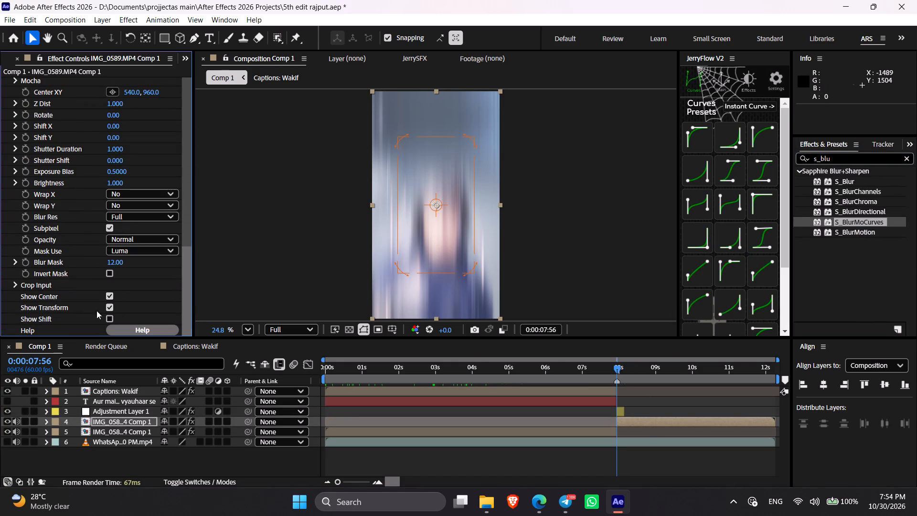
click(21, 101)
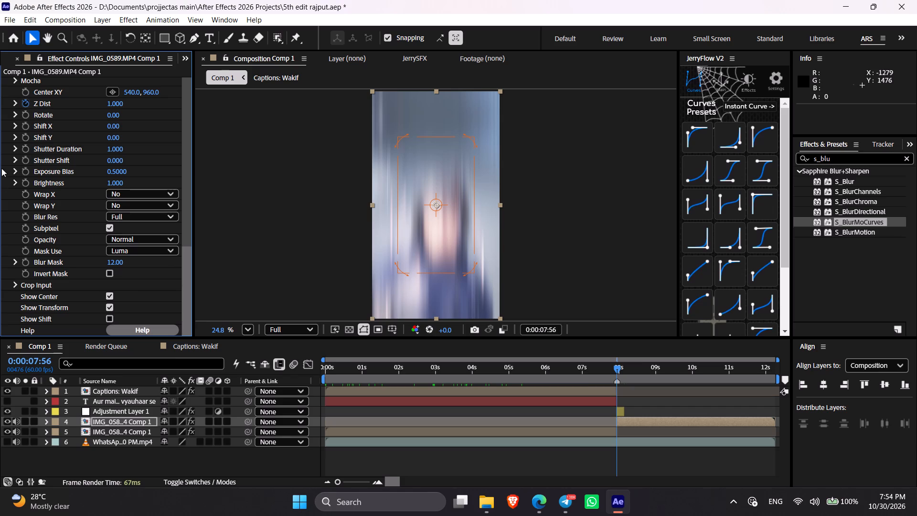
key(o)
key(u)
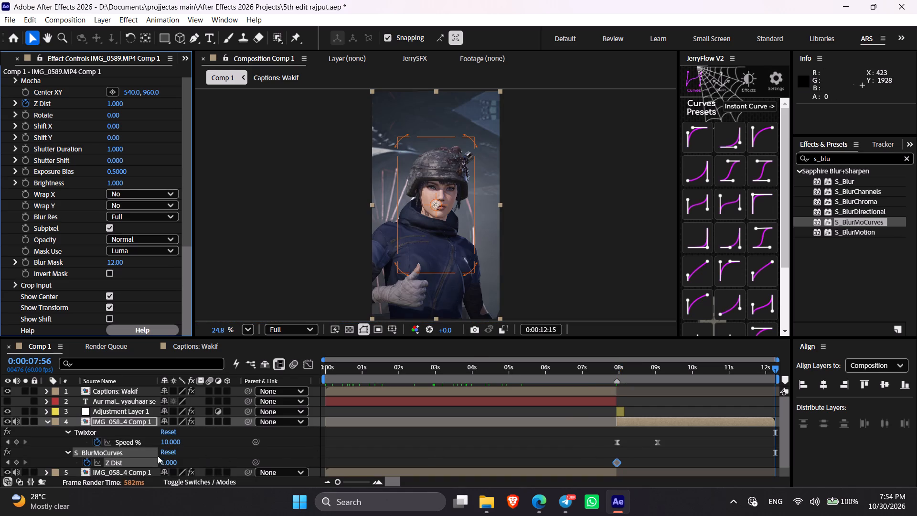
click(164, 462)
key(period)
key(9)
click(225, 449)
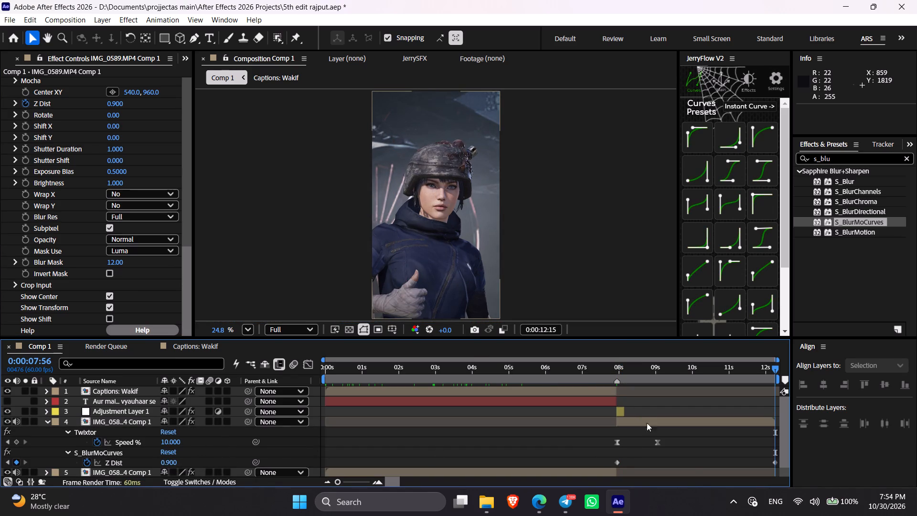
Apply a JerryFlow S-curve ease preset to both Z Dist keyframes.
drag(596, 462, 823, 476)
click(703, 204)
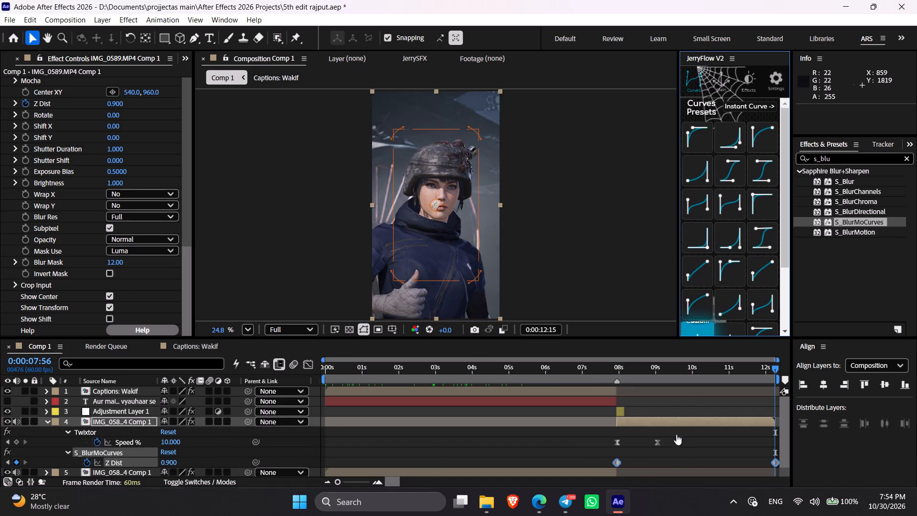
click(685, 461)
Set the Z Dist end keyframe to 0.85 and reapply the JerryFlow S-curve ease to both keyframes.
click(173, 460)
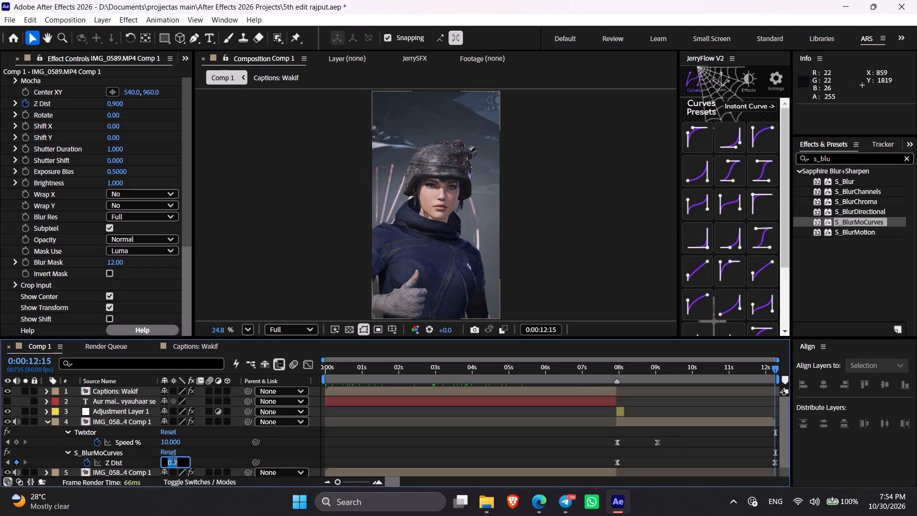
text(.8)
key(5)
click(228, 450)
drag(579, 457, 717, 464)
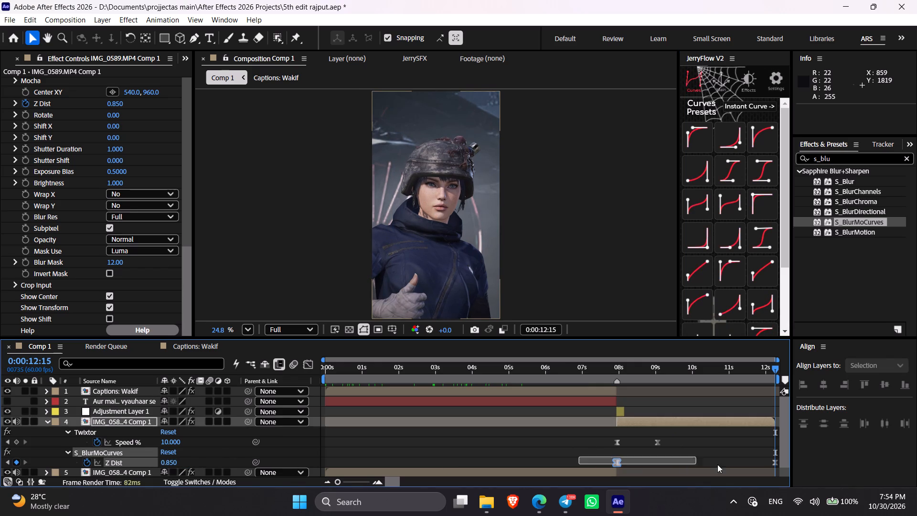
drag(717, 464, 793, 467)
click(704, 196)
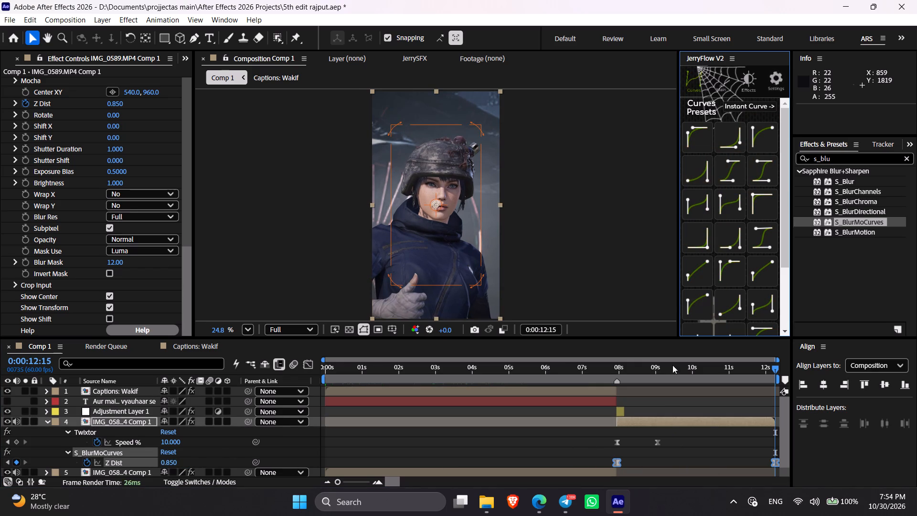
Add a 100% opacity keyframe at 0:00:10:32 on the second IMG_0589.MP4 Comp 1 layer.
double_click(672, 420)
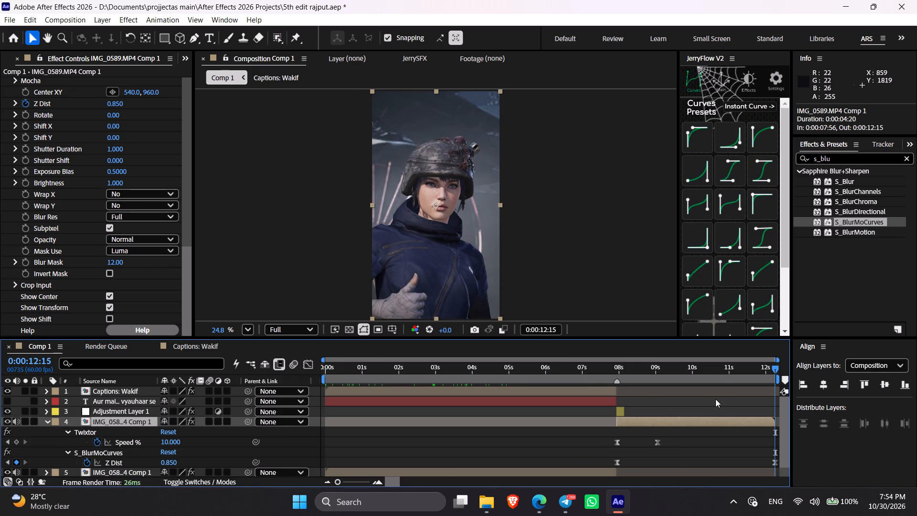
key(y)
click(712, 370)
key(t)
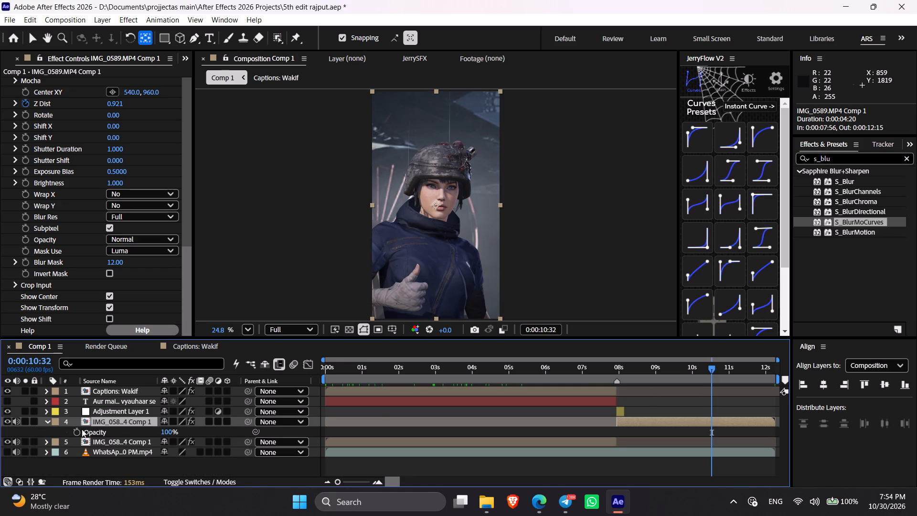
click(79, 430)
click(745, 376)
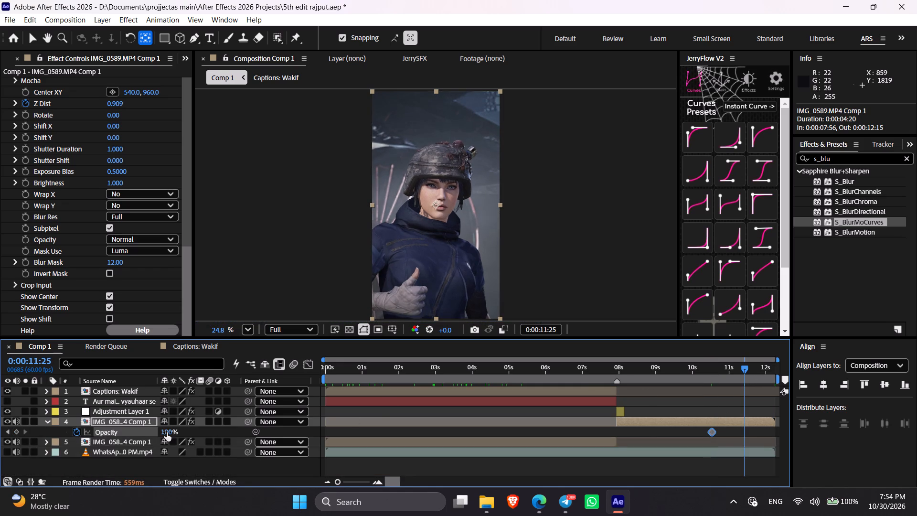
Keyframe the second IMG_0589.MP4 Comp 1 layer's opacity down to 0% at 0:00:11:25, and shift both opacity keyframes slightly later.
drag(168, 434, 0, 434)
drag(696, 432, 758, 441)
drag(747, 434, 751, 436)
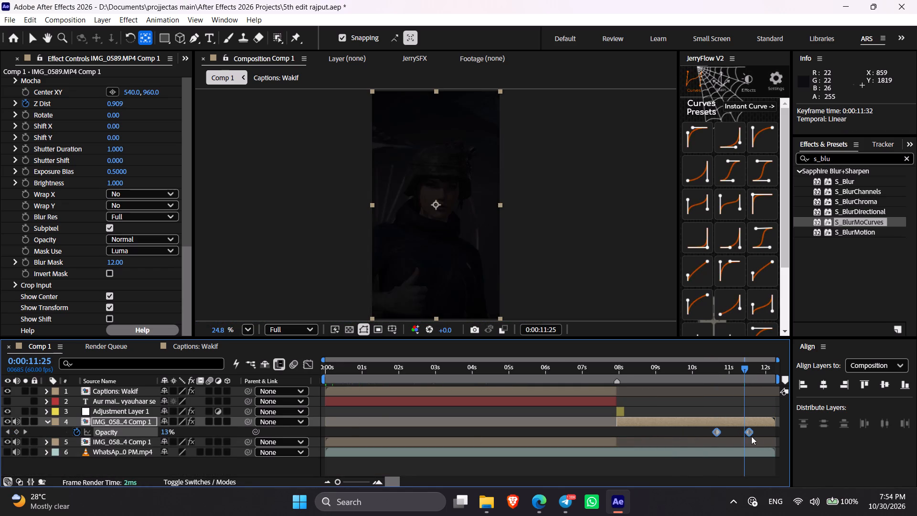
drag(751, 436, 754, 436)
Open the IMG_0589.MP4 Comp 1 precomp from the fourth layer, with the current time at 0:00:07:56.
double_click(733, 420)
drag(545, 374, 331, 384)
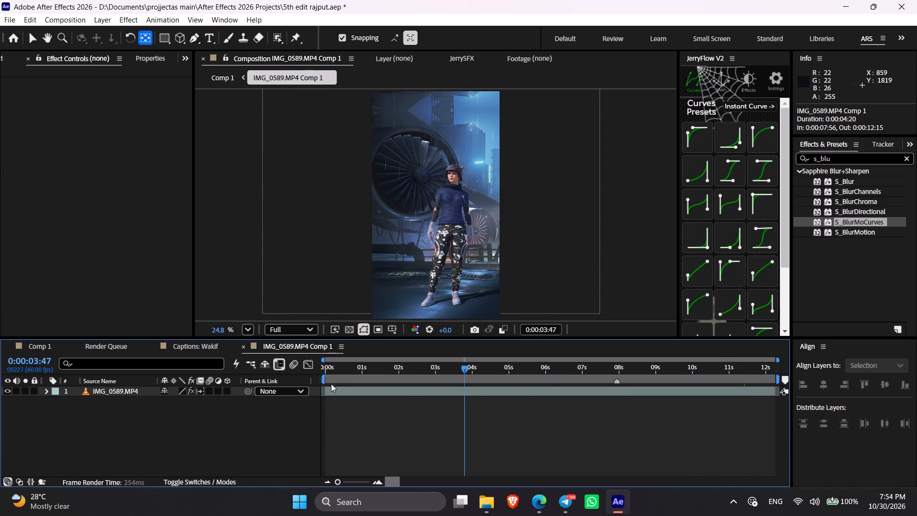
drag(331, 384, 237, 384)
shift+click(622, 367)
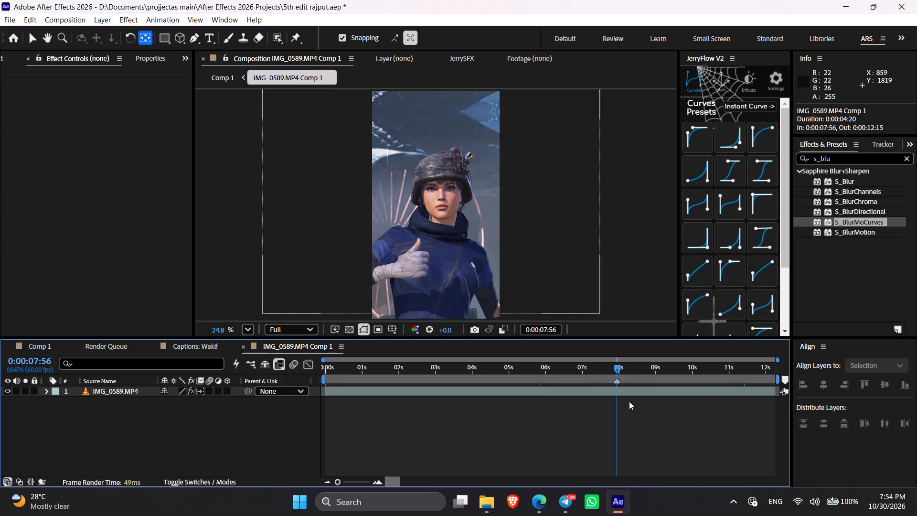
click(631, 408)
click(32, 344)
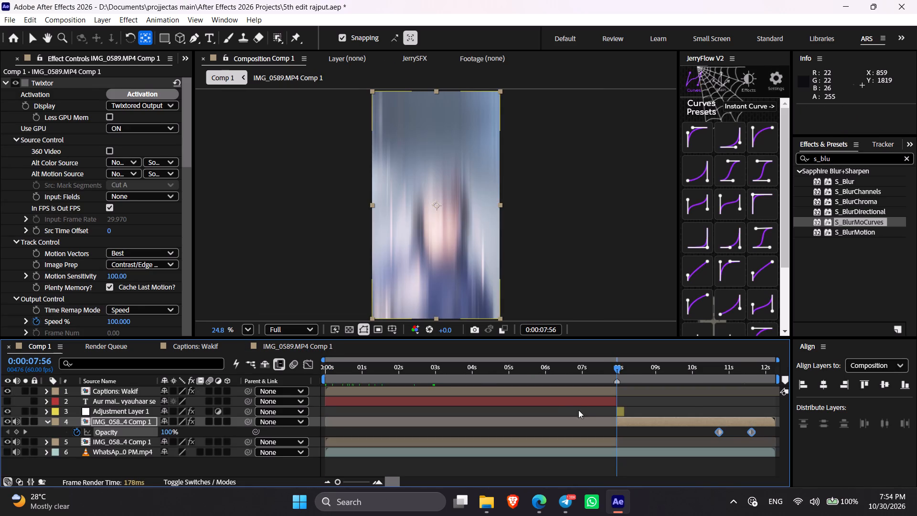
click(689, 410)
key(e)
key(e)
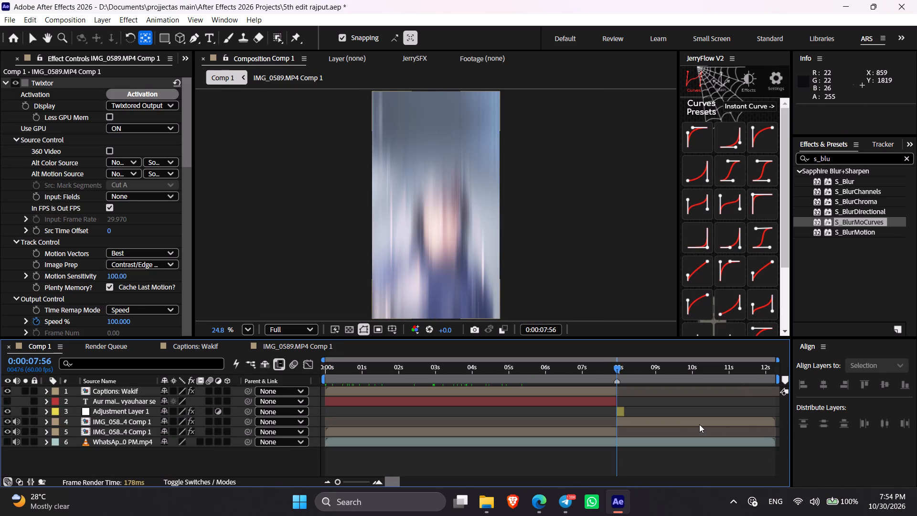
click(689, 423)
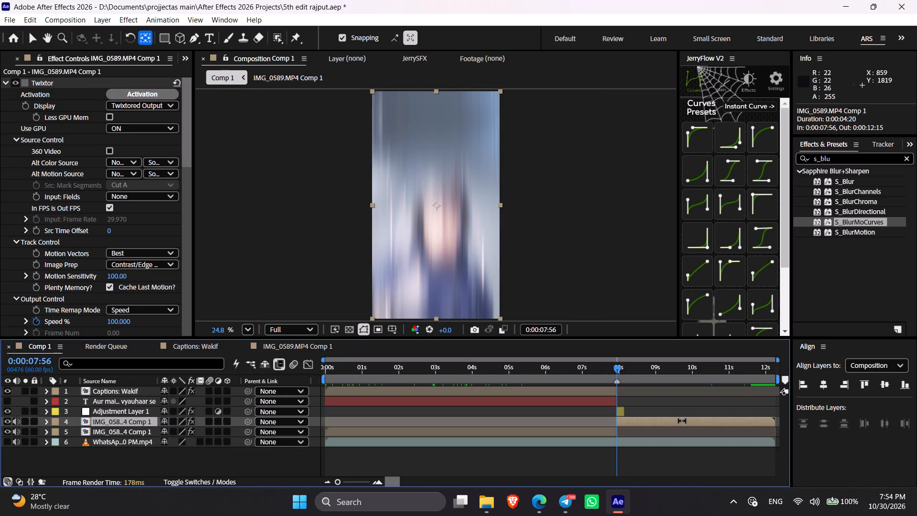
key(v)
double_click(682, 421)
click(674, 430)
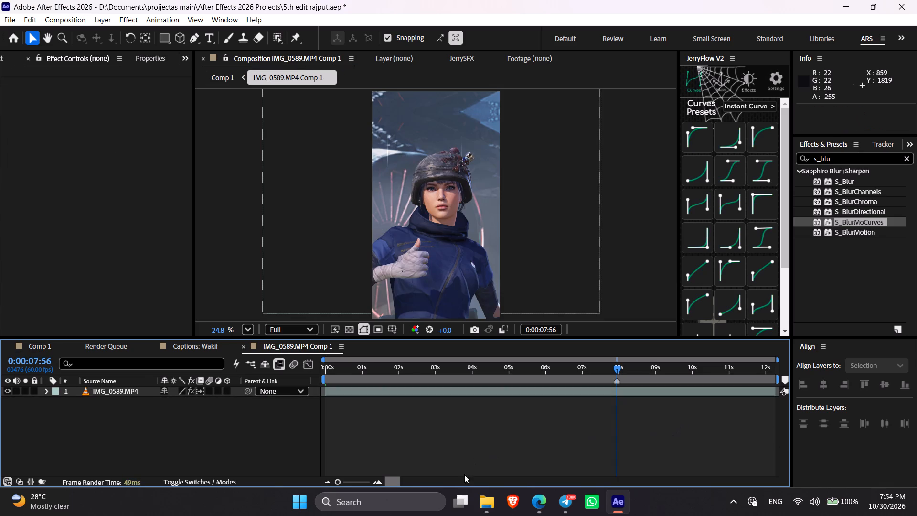
Import the mending-heart PNG from the overlays "1. emojis" folder in File Explorer into IMG_0589.MP4 Comp 1.
click(496, 498)
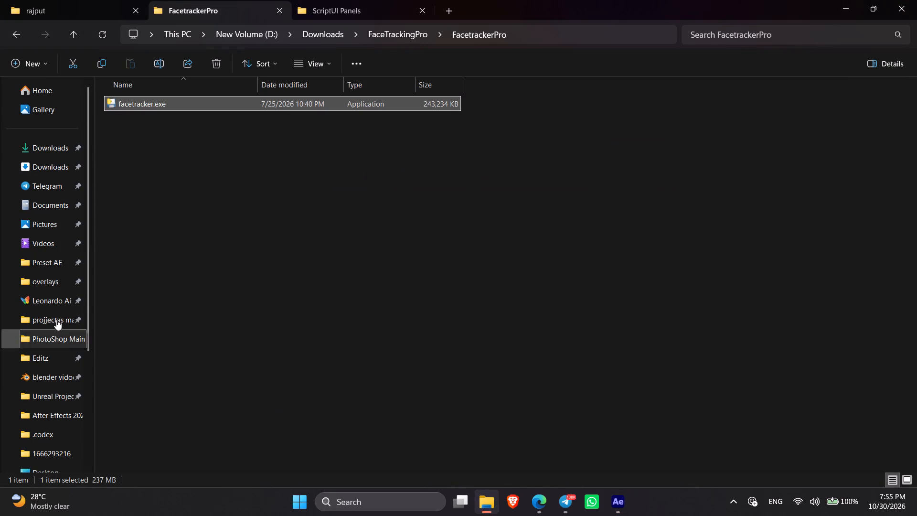
click(46, 266)
click(53, 218)
click(53, 188)
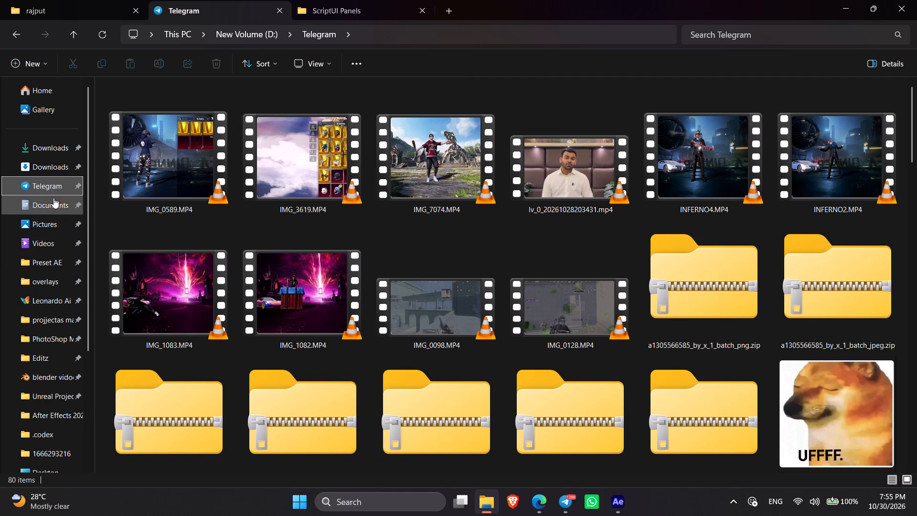
click(67, 294)
click(52, 286)
double_click(128, 102)
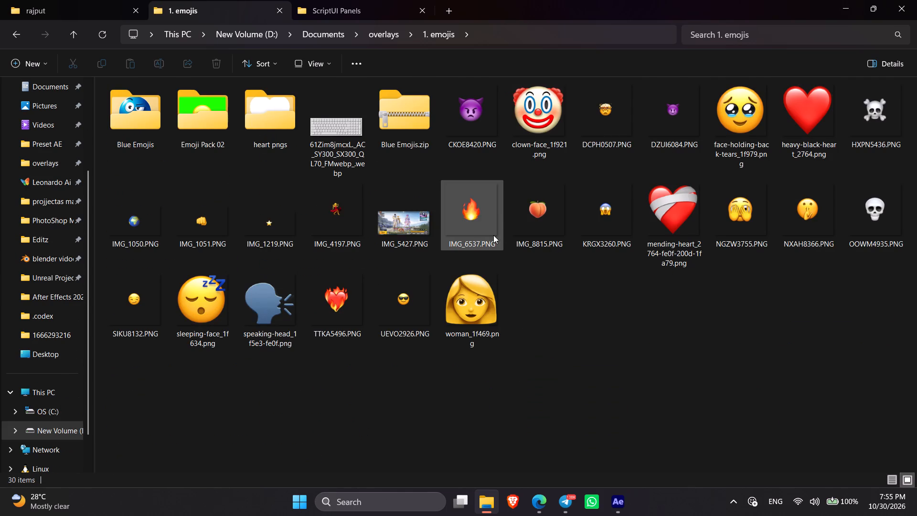
click(468, 204)
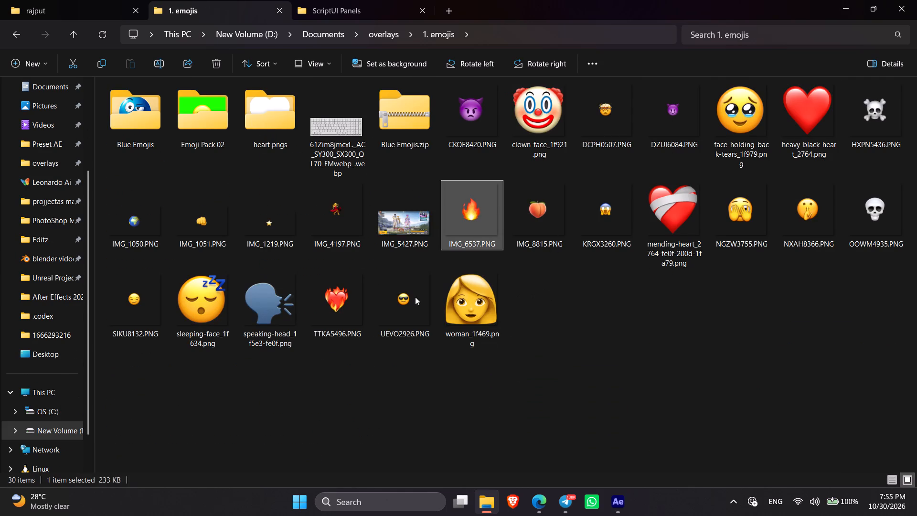
click(677, 228)
drag(684, 213, 641, 399)
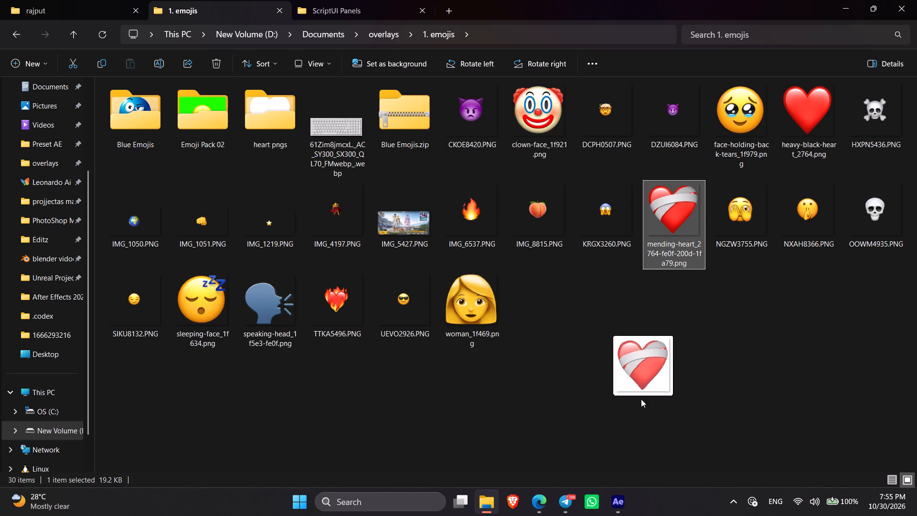
drag(641, 399, 659, 248)
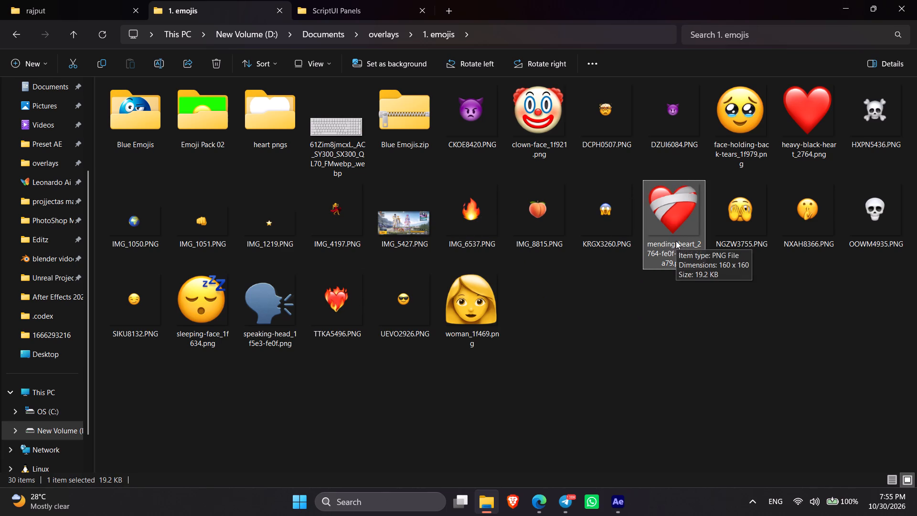
drag(682, 209, 622, 497)
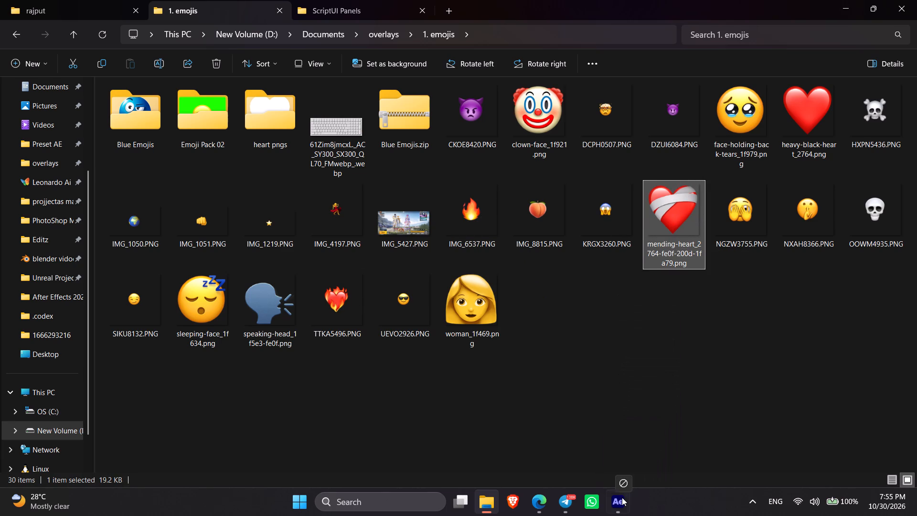
drag(622, 497, 650, 443)
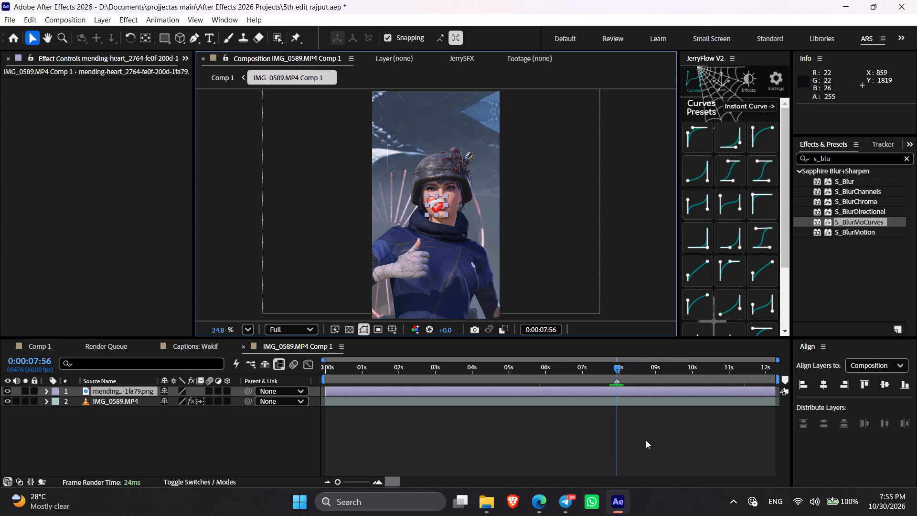
click(646, 440)
Split the mending-heart layer at 0:00:07:56 and delete the part before it.
click(626, 393)
key(ctrl+shift+d)
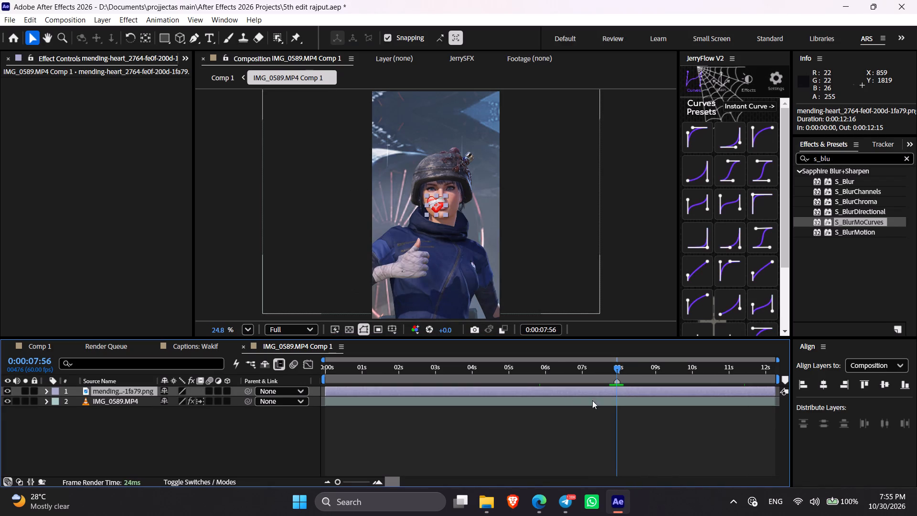
click(593, 403)
key(BackSpace)
Check the heart in both comps, and reveal its Position property at 0:00:09:45 in IMG_0589.MP4 Comp 1.
drag(626, 374, 682, 384)
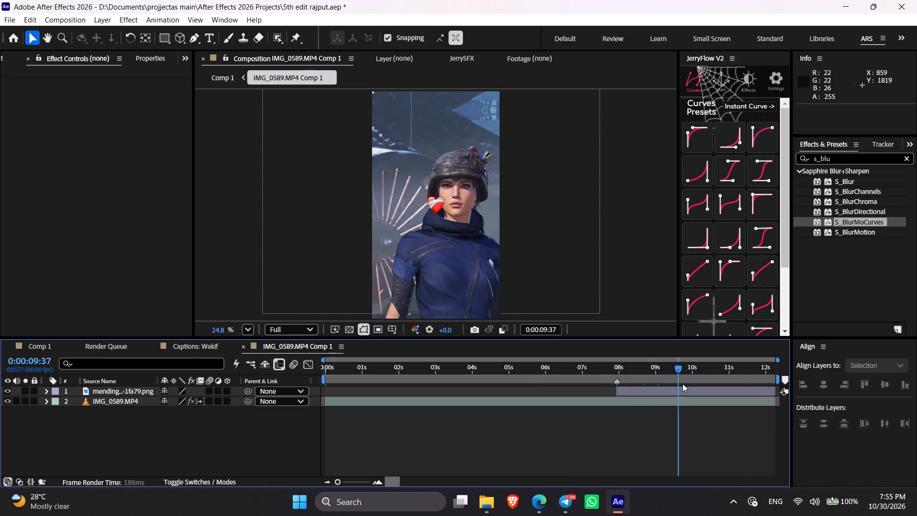
drag(682, 384, 687, 385)
click(41, 344)
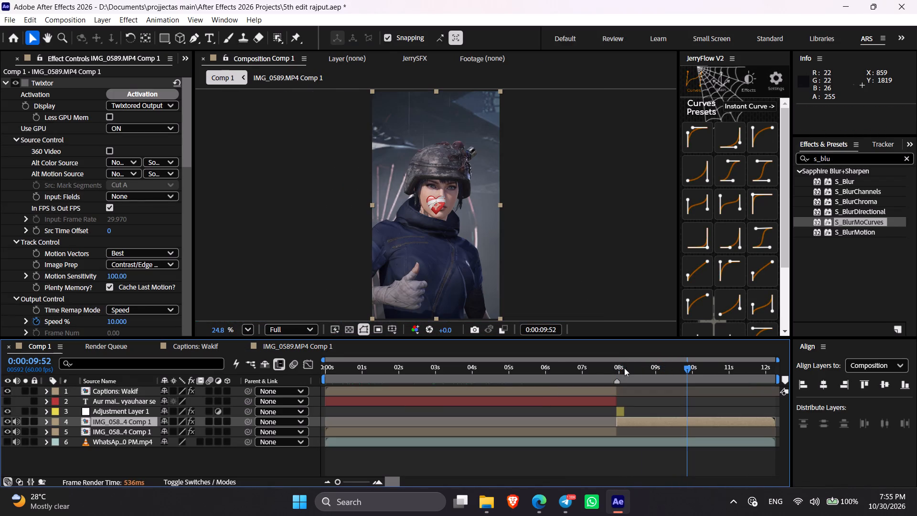
drag(617, 368, 649, 376)
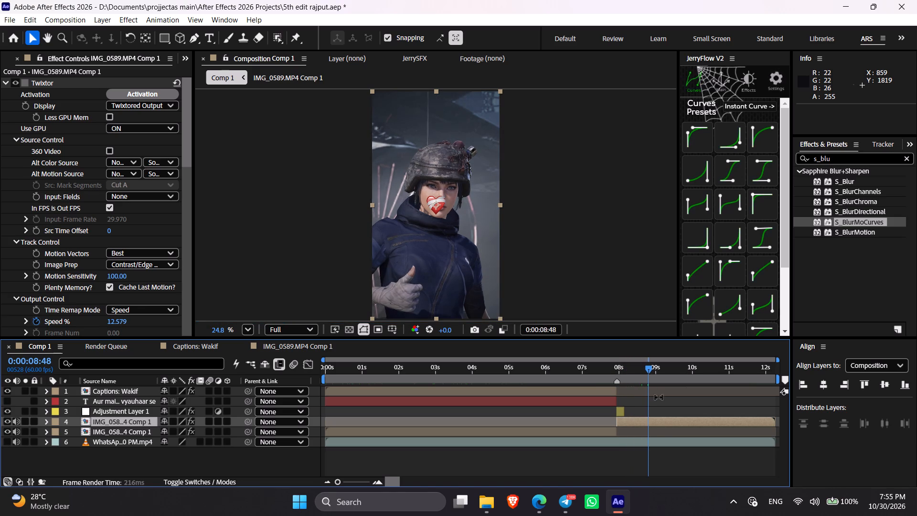
double_click(656, 421)
click(683, 369)
click(688, 387)
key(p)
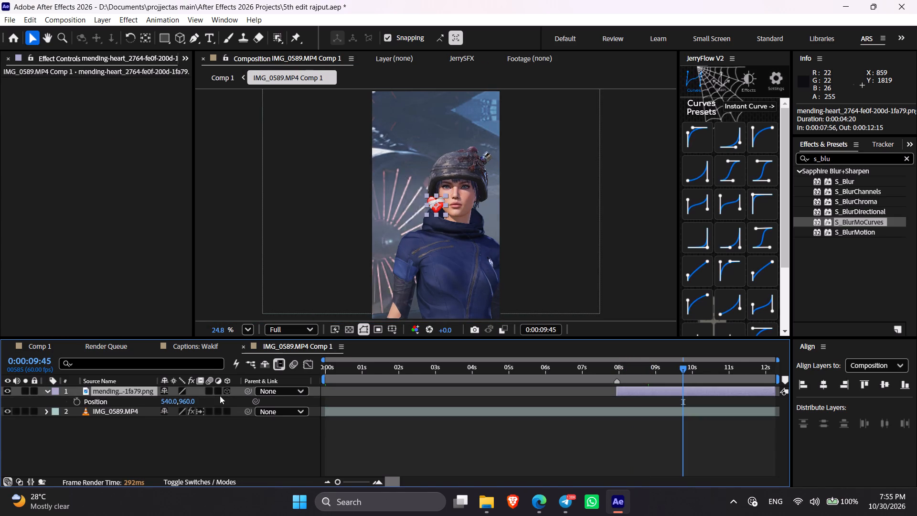
Move the mending-heart image in IMG_0589.MP4 Comp 1 straight down onto the character's chest.
drag(187, 402, 500, 411)
key(p)
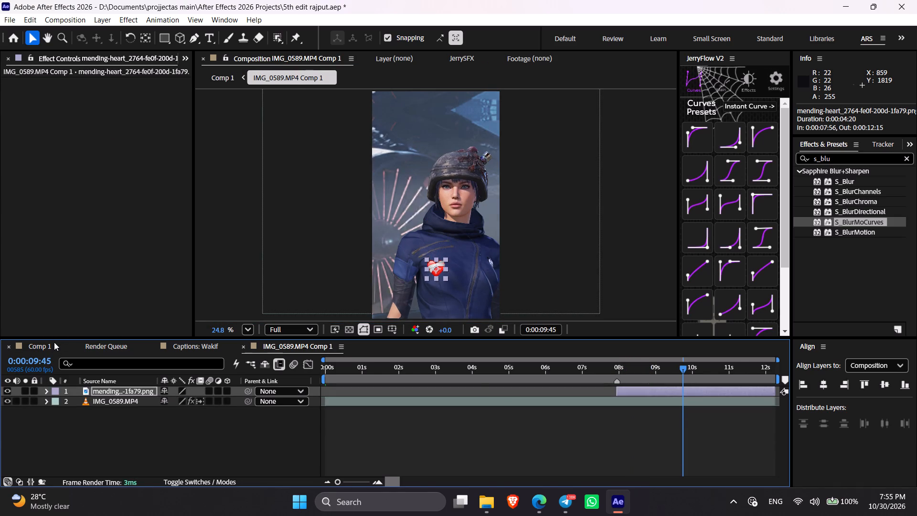
Check the heart's placement in Comp 1 at 0:00:10:32 and save the project.
click(53, 344)
drag(660, 371, 710, 385)
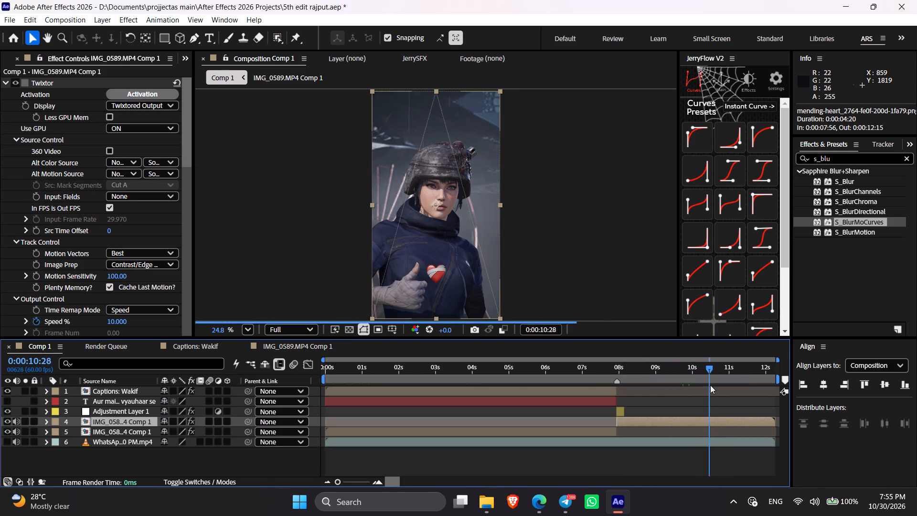
drag(710, 385, 712, 386)
click(693, 407)
key(ctrl+s)
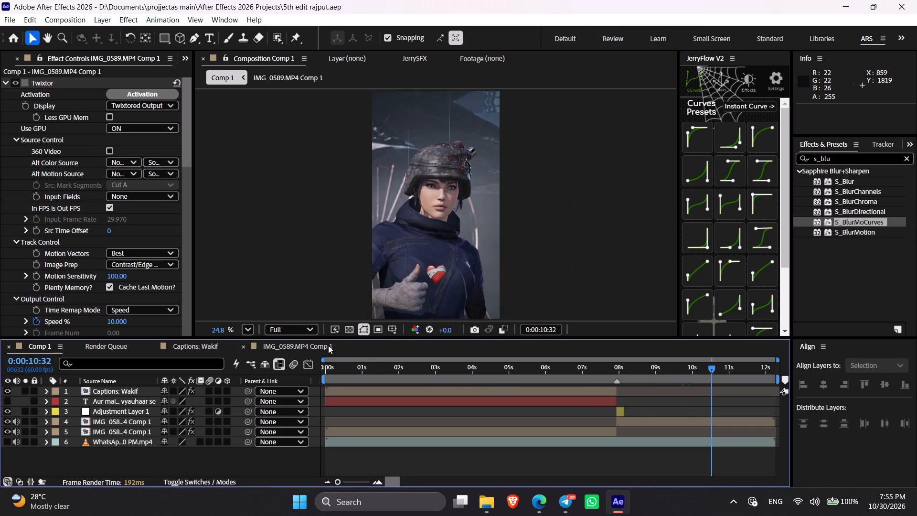
Copy Drop Shadow and Deep Glow 2 from the Captions: Wakif layer onto the mending-heart layer in IMG_0589.MP4 Comp 1.
click(377, 393)
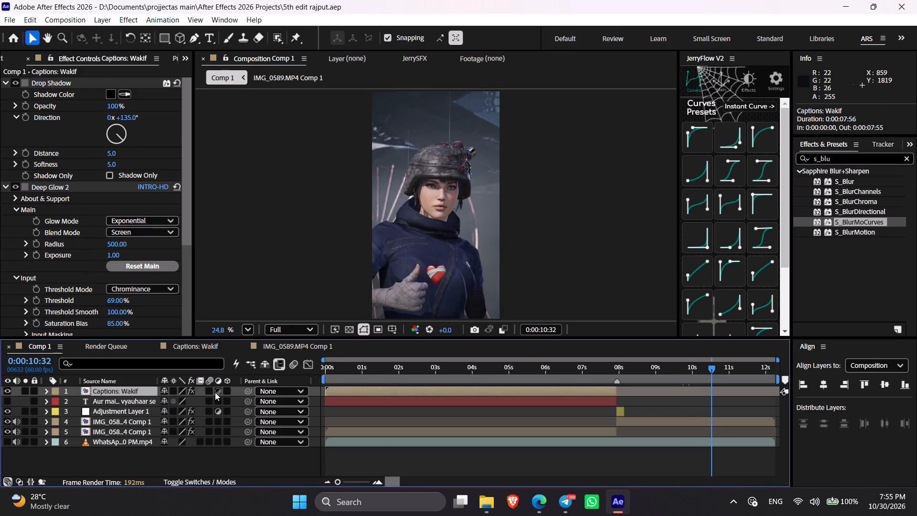
key(e)
click(134, 410)
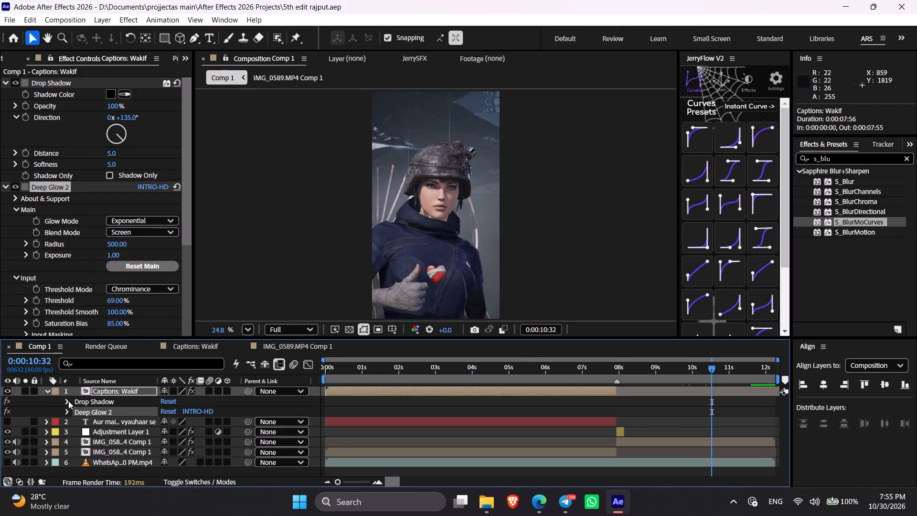
drag(52, 400, 82, 410)
double_click(86, 412)
key(ctrl+c)
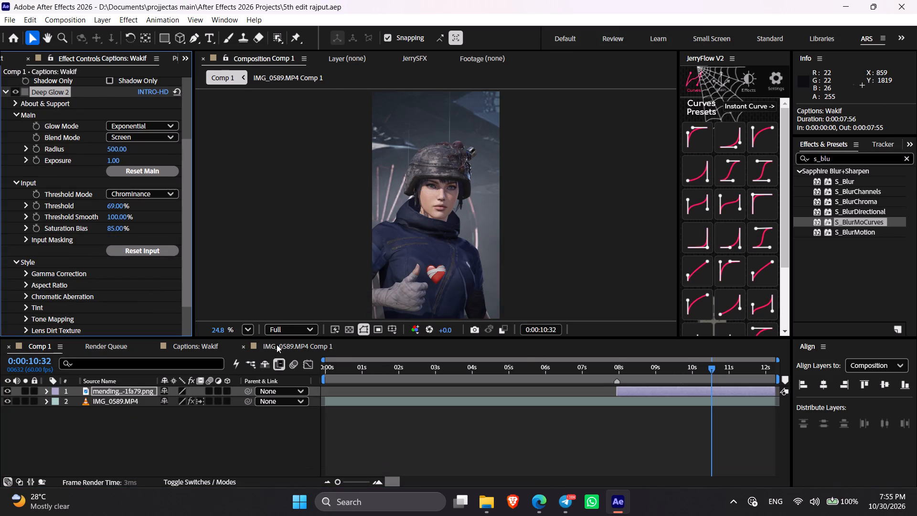
click(277, 344)
click(621, 390)
key(ctrl+v)
click(618, 436)
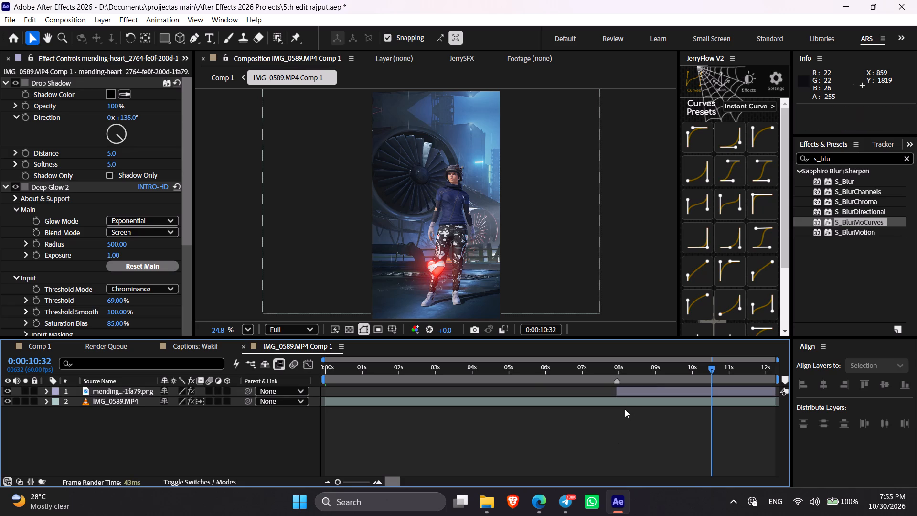
Set the heart's Deep Glow 2 Threshold to 86% and Saturation Bias to 100%, and lower its Exposure to about 0.8.
drag(688, 368, 698, 373)
scroll(492, 299, down, 1)
scroll(492, 299, up, 1)
scroll(492, 299, down, 2)
scroll(492, 299, up, 3)
scroll(398, 286, up, 1)
scroll(398, 286, down, 2)
scroll(398, 286, up, 2)
scroll(398, 286, down, 1)
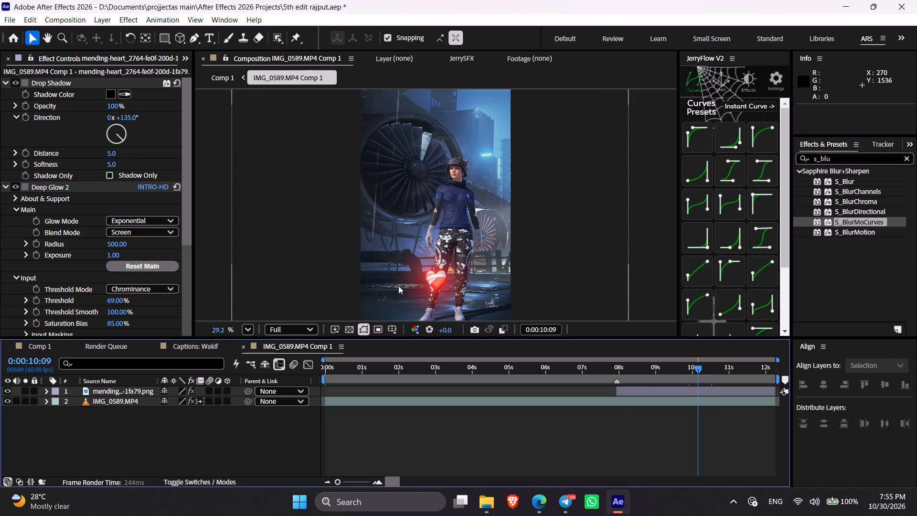
scroll(398, 286, up, 1)
scroll(398, 286, down, 1)
scroll(166, 242, down, 4)
scroll(161, 243, up, 1)
drag(117, 221, 125, 223)
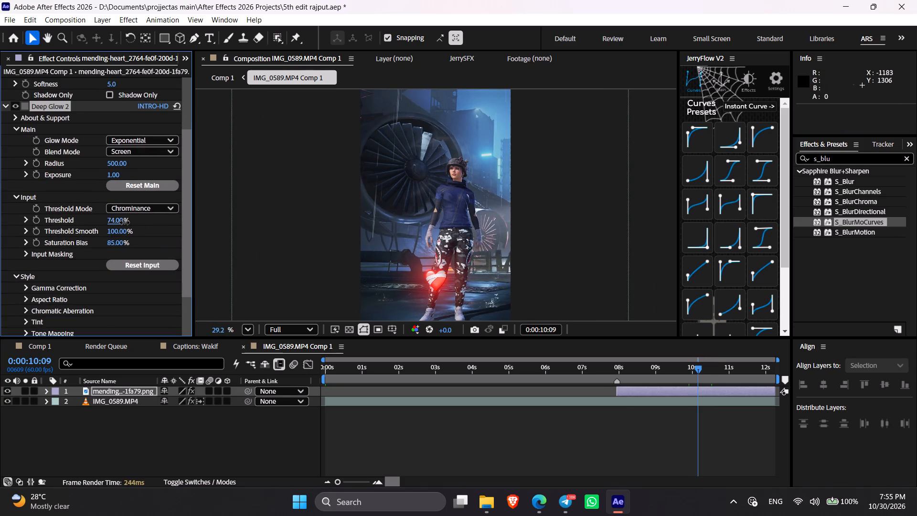
drag(125, 223, 132, 224)
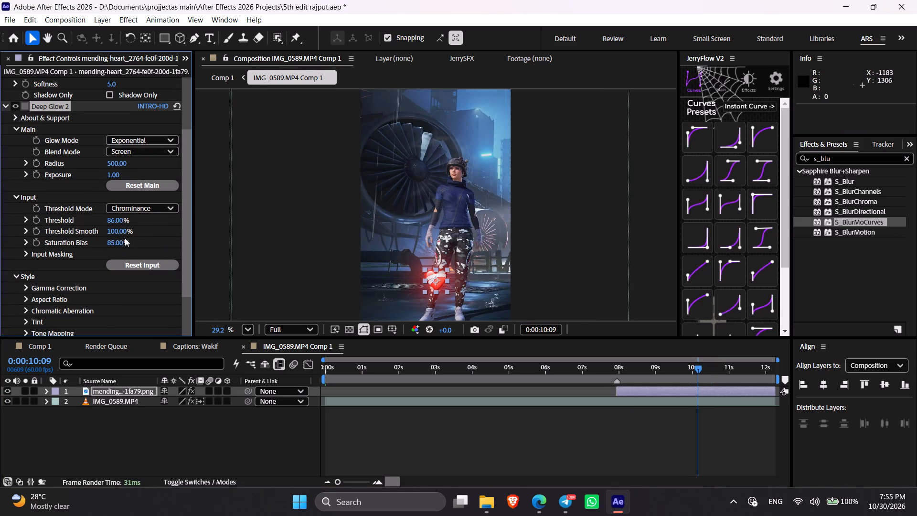
drag(117, 246, 135, 246)
drag(114, 178, 22, 203)
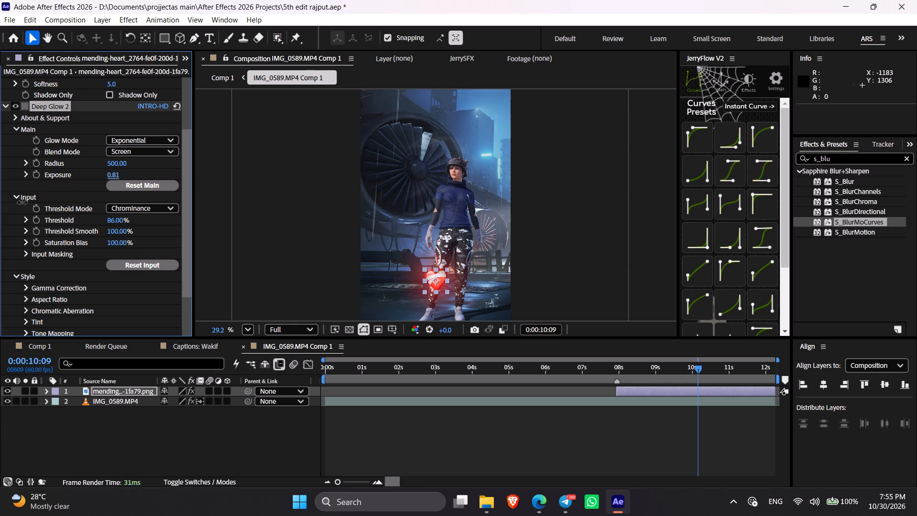
drag(22, 203, 16, 319)
click(437, 448)
Check the glowing heart in Comp 1 up to 0:00:10:38 and save the project.
click(56, 351)
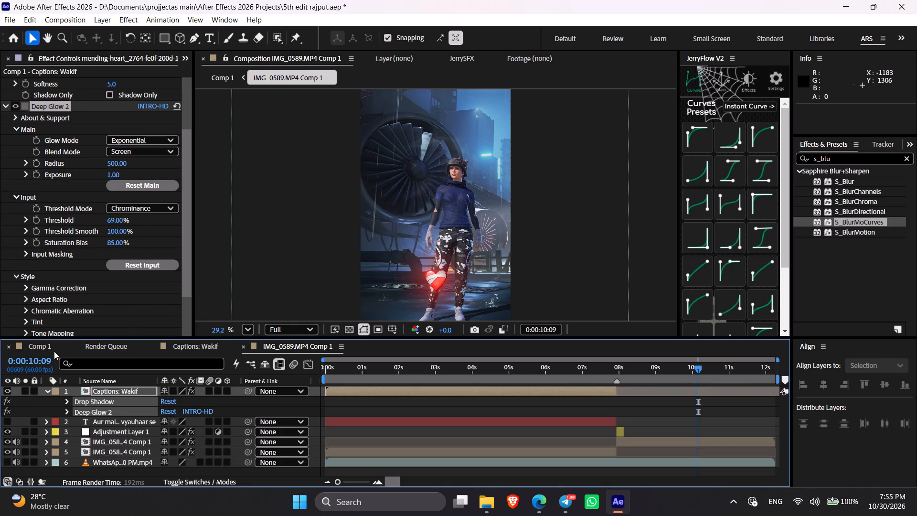
click(704, 414)
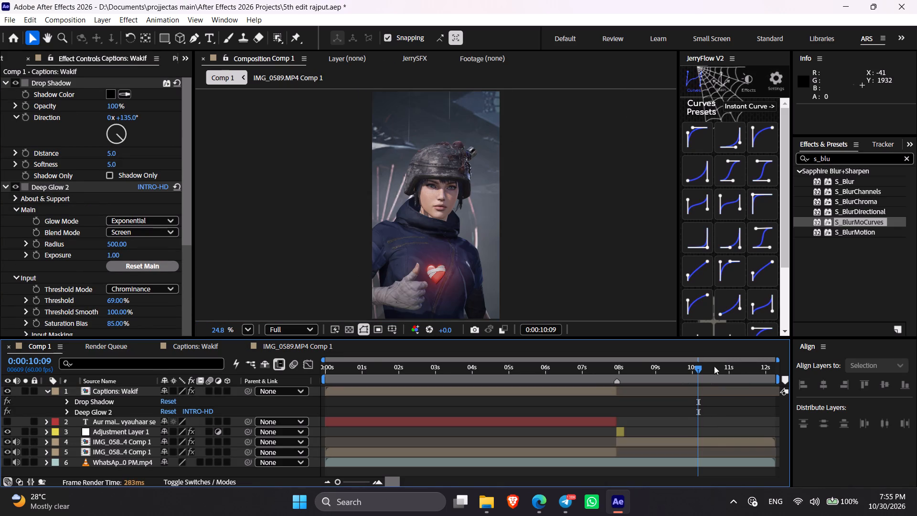
drag(703, 368, 716, 373)
key(ctrl+s)
Copy the CC Vignette effect from the closing IMG_0589.MP4 Comp 1 layer and switch the original off.
click(691, 438)
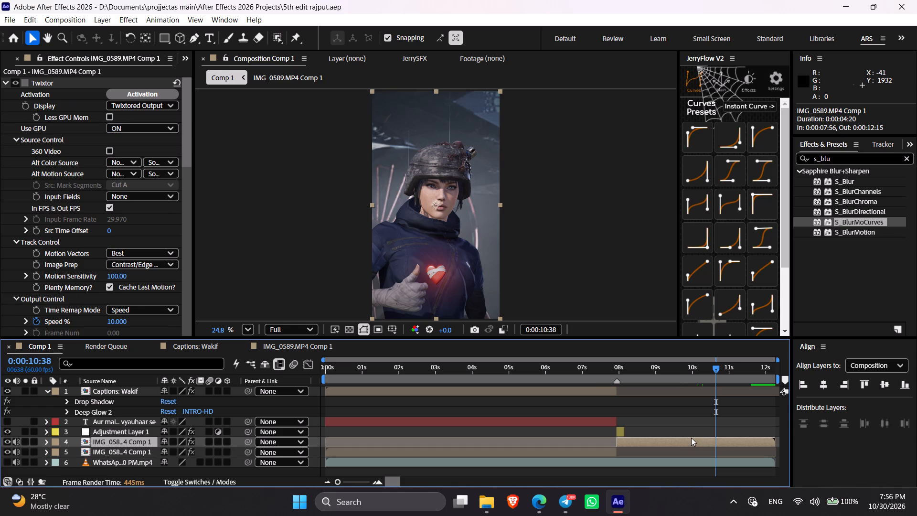
key(i)
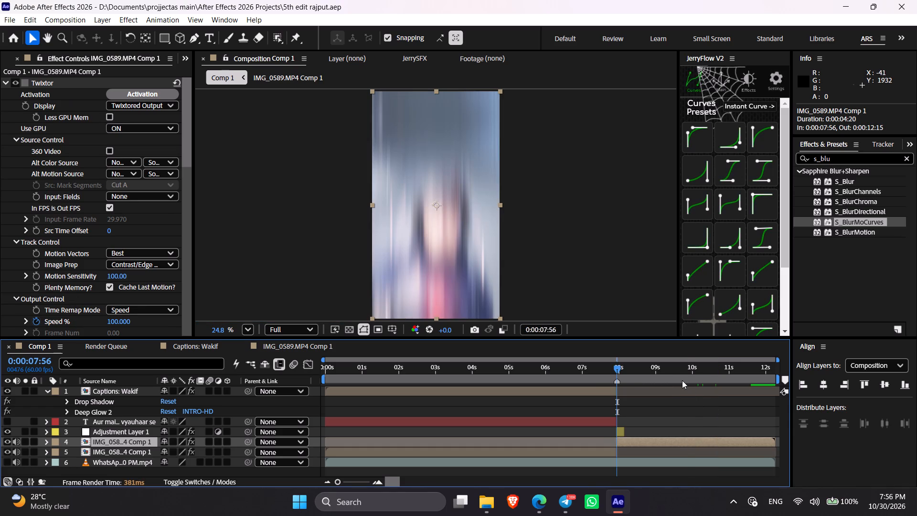
drag(683, 379, 695, 380)
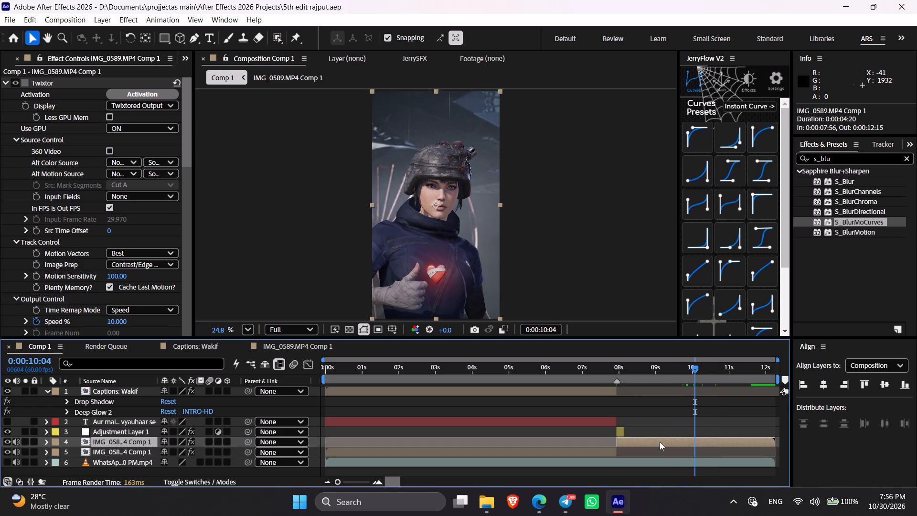
double_click(660, 443)
key(e)
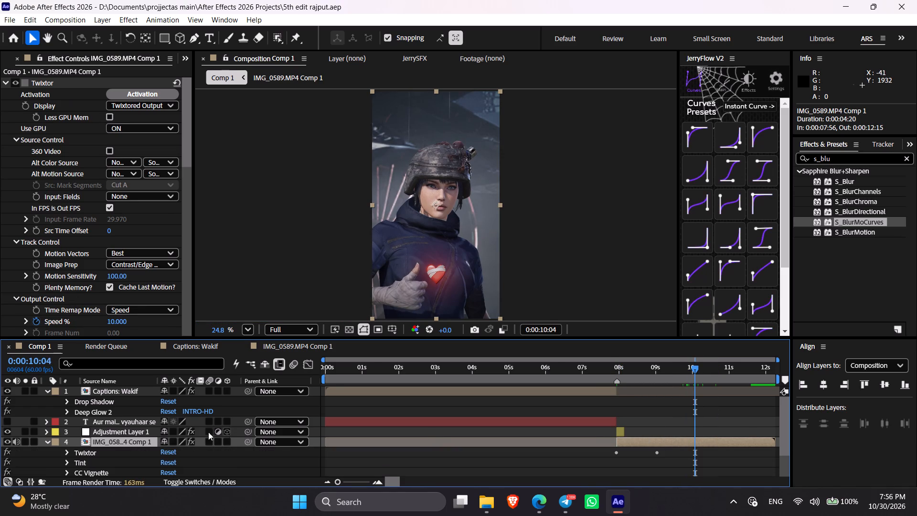
double_click(110, 473)
key(ctrl+c)
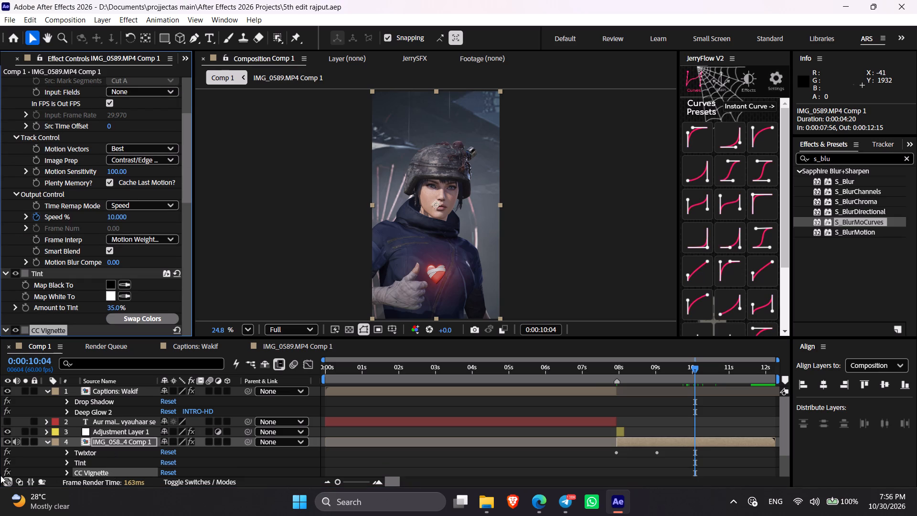
click(4, 475)
Split the IMG_0589.MP4 footage layer at 0:00:07:56 inside IMG_0589.MP4 Comp 1.
double_click(614, 442)
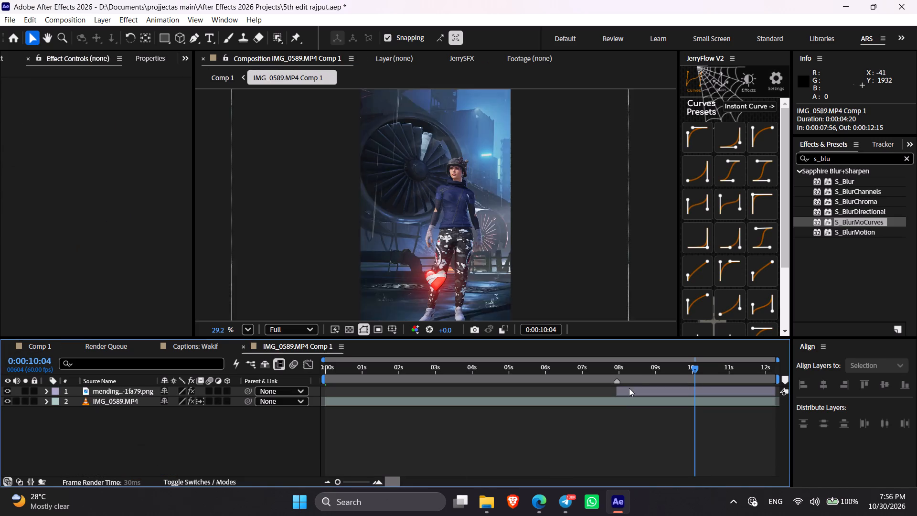
shift+click(620, 372)
click(630, 403)
key(ctrl+shift+d)
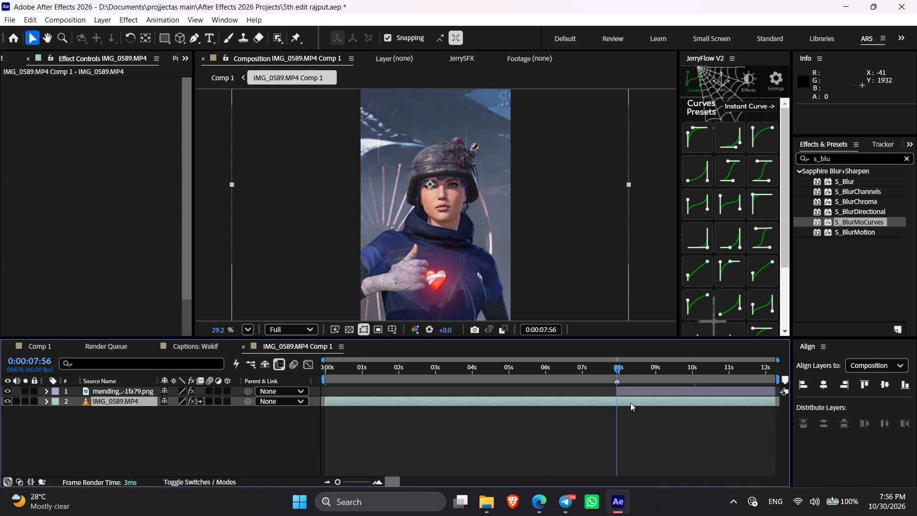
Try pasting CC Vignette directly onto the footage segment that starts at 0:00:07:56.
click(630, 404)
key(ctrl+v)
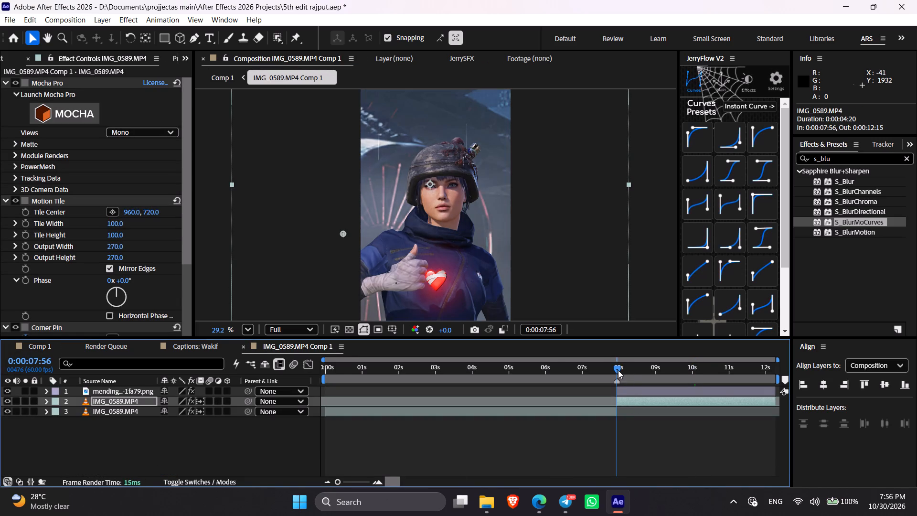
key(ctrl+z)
Pre-compose the footage segment starting at 0:00:07:56, moving all attributes into the new composition and matching its duration to the layer.
click(633, 401)
key(ctrl+shift+c)
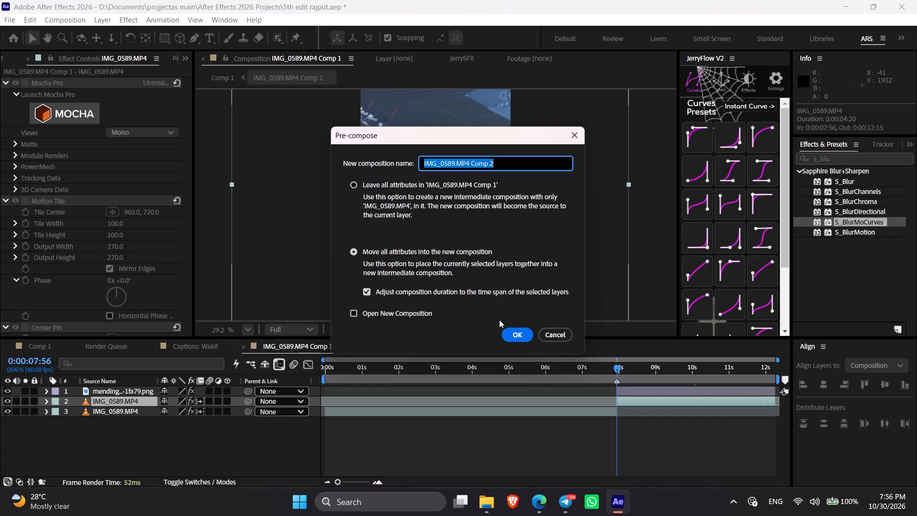
click(514, 332)
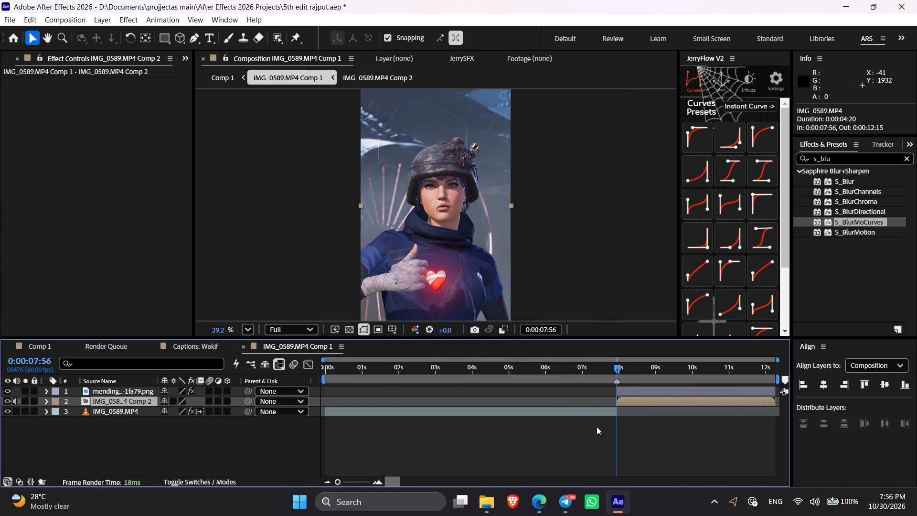